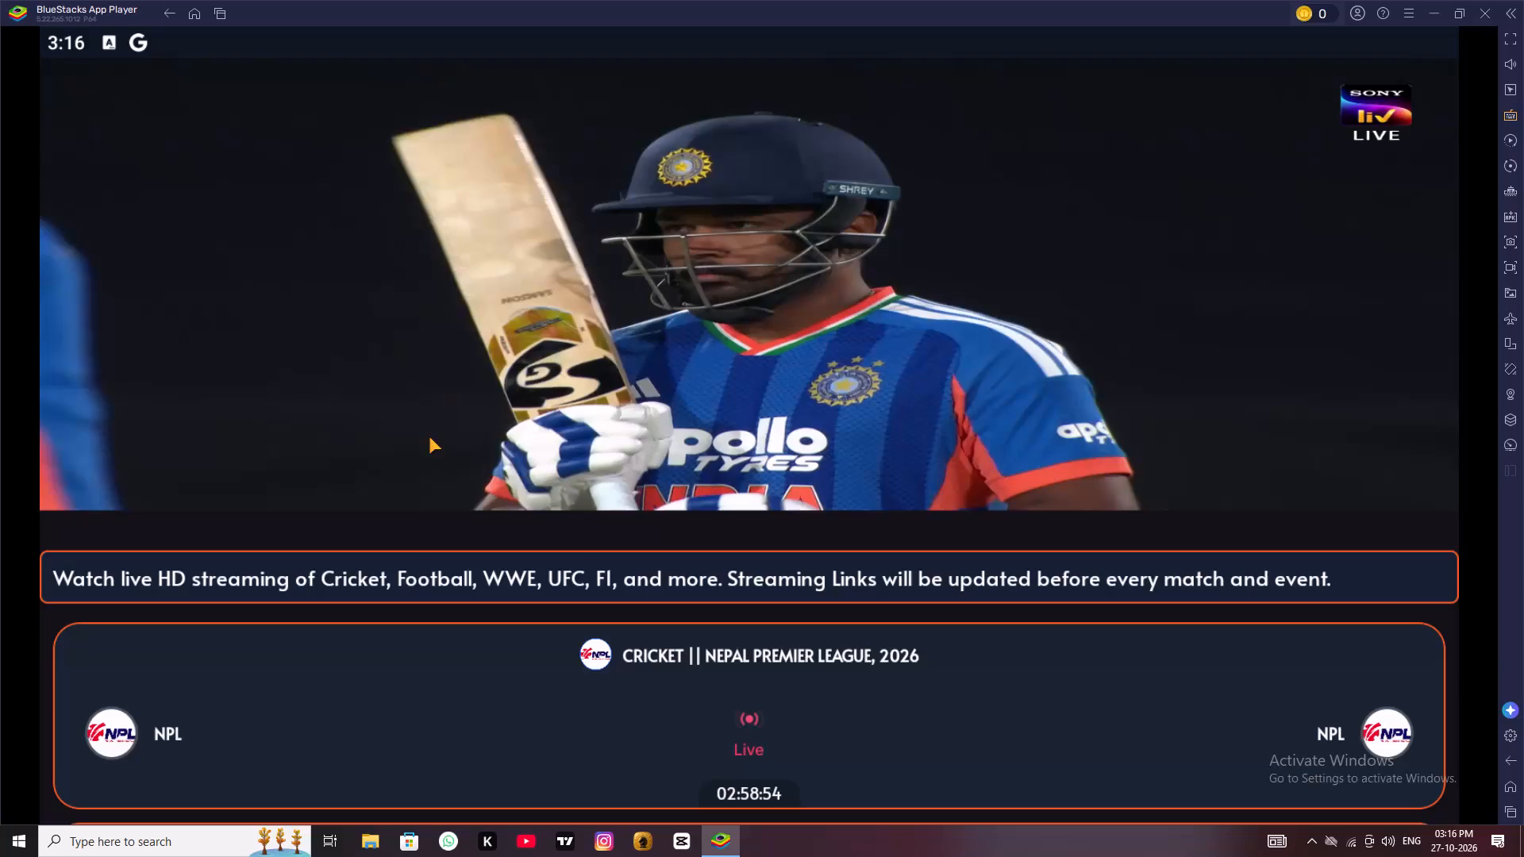
Exit BlueStacks App Player and confirm closing it.
right_click(792, 382)
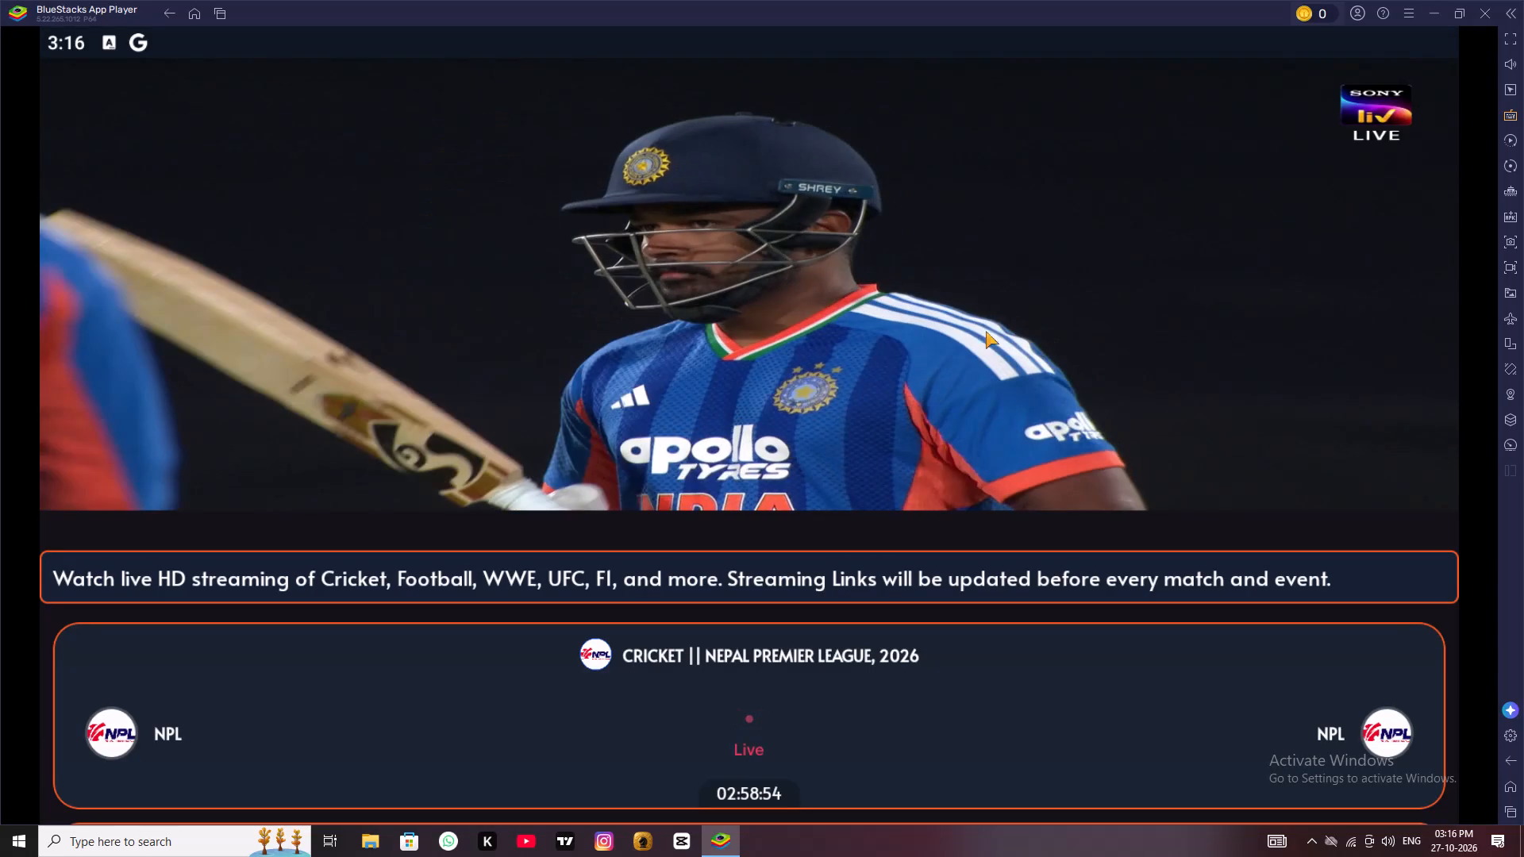
left_click(1484, 17)
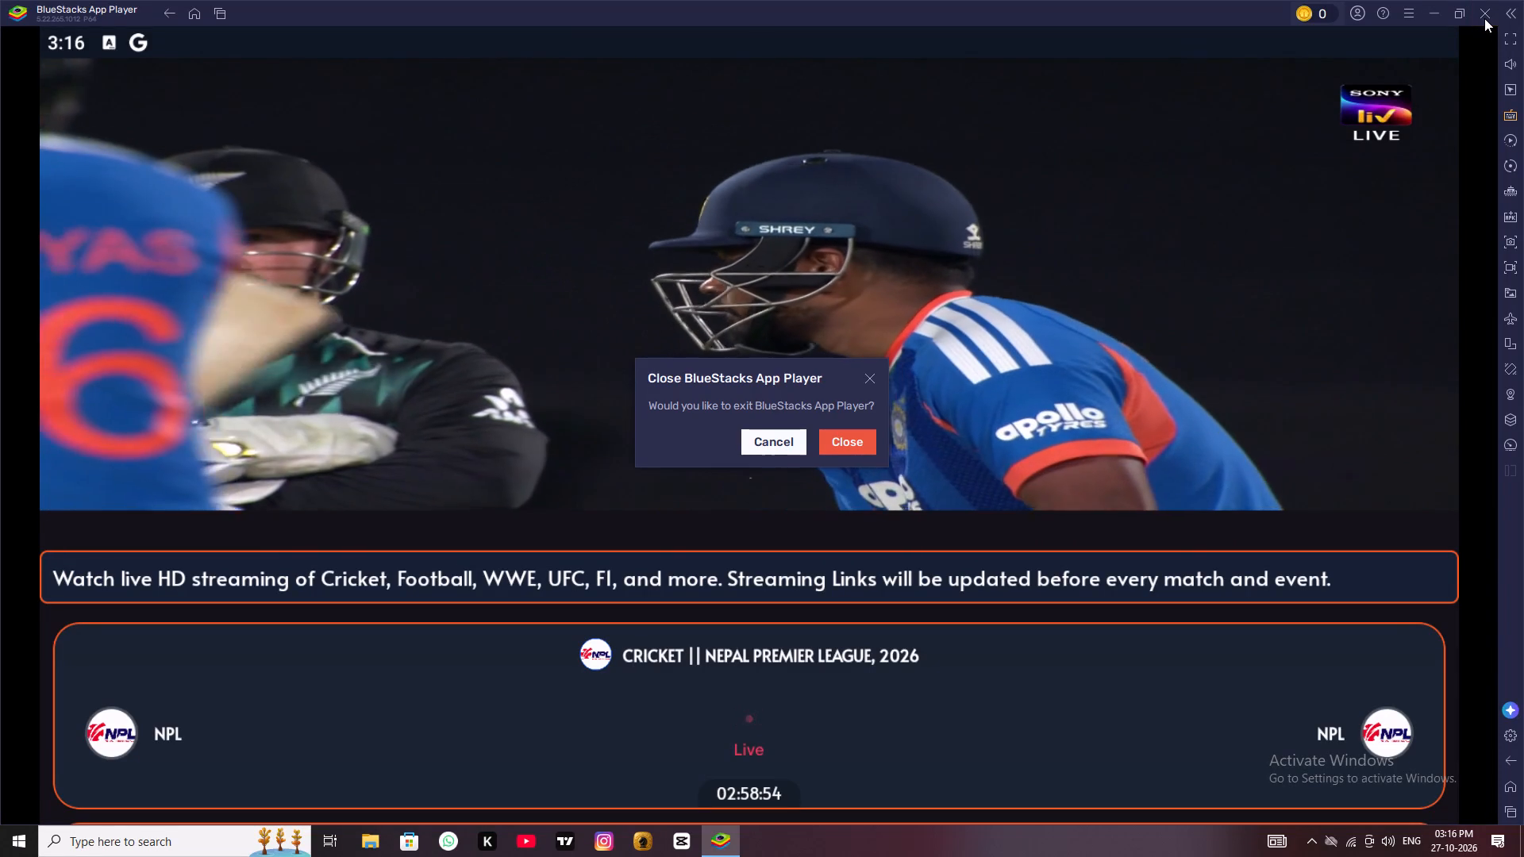
left_click(836, 445)
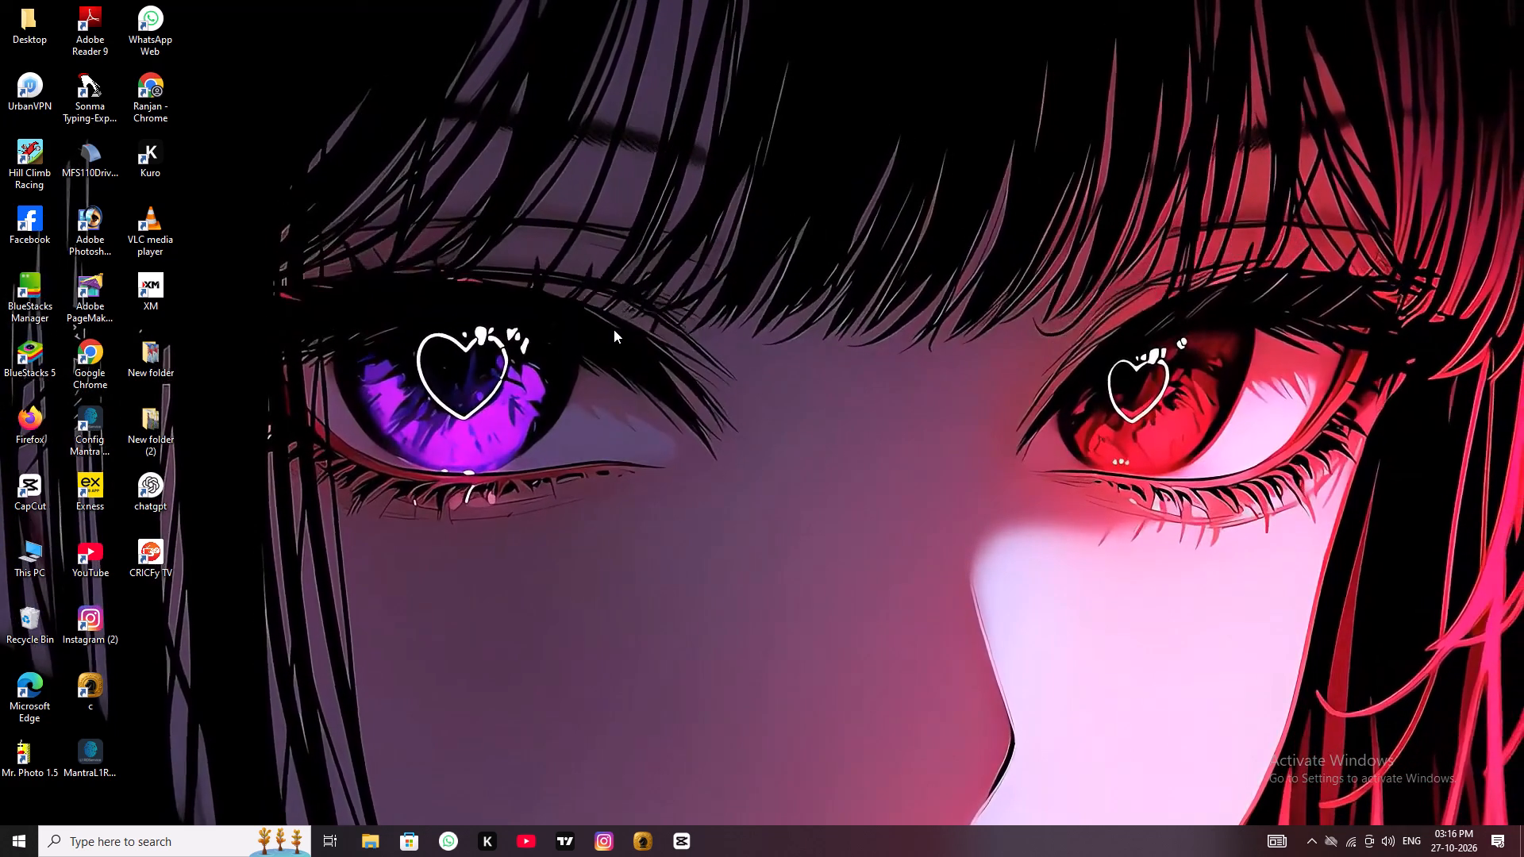
Refresh the Windows desktop.
right_click(605, 221)
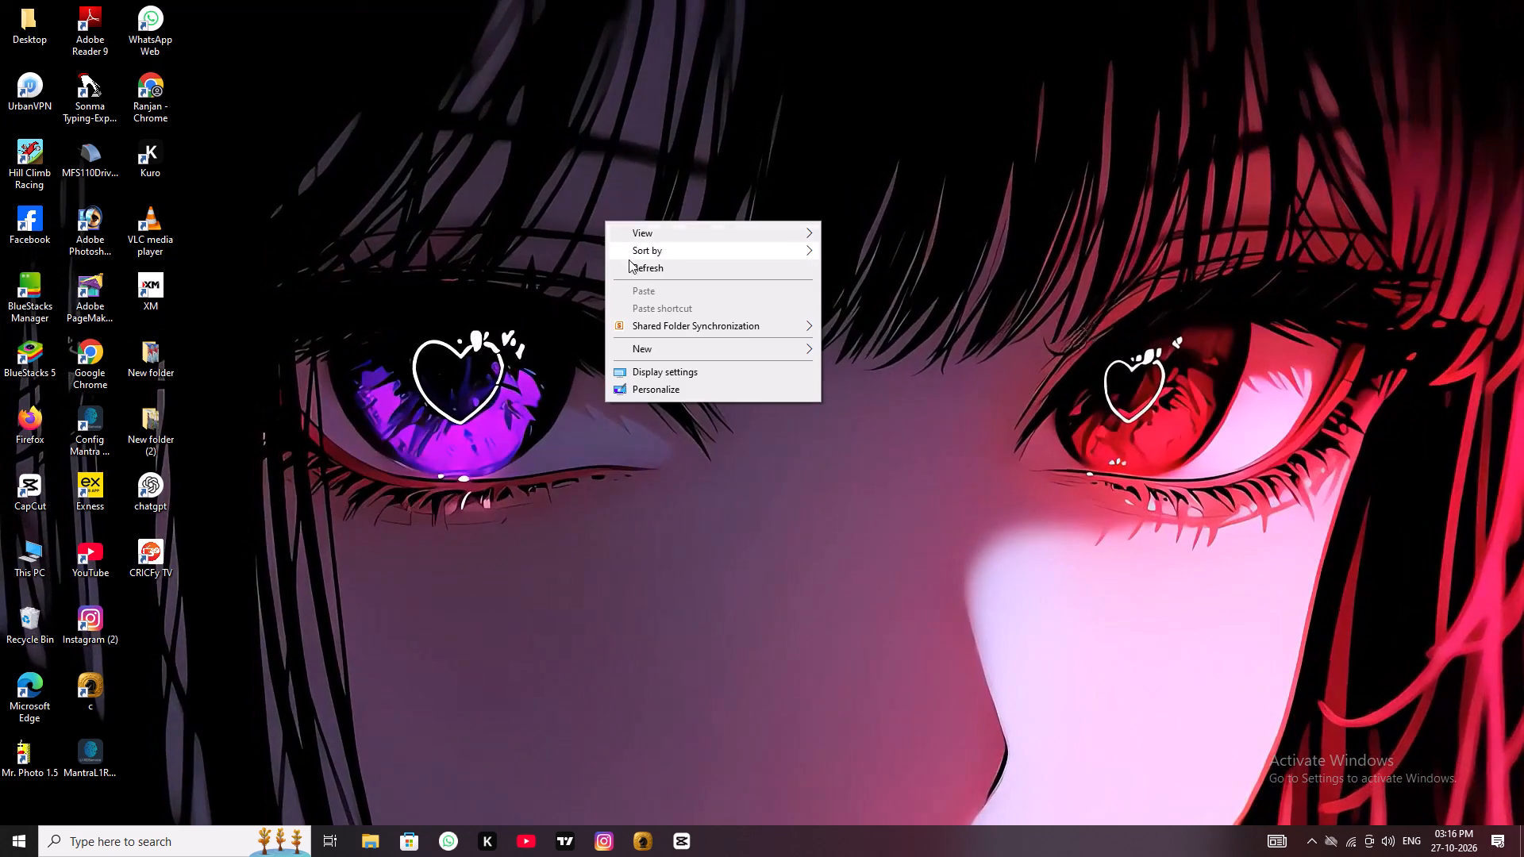
left_click(651, 275)
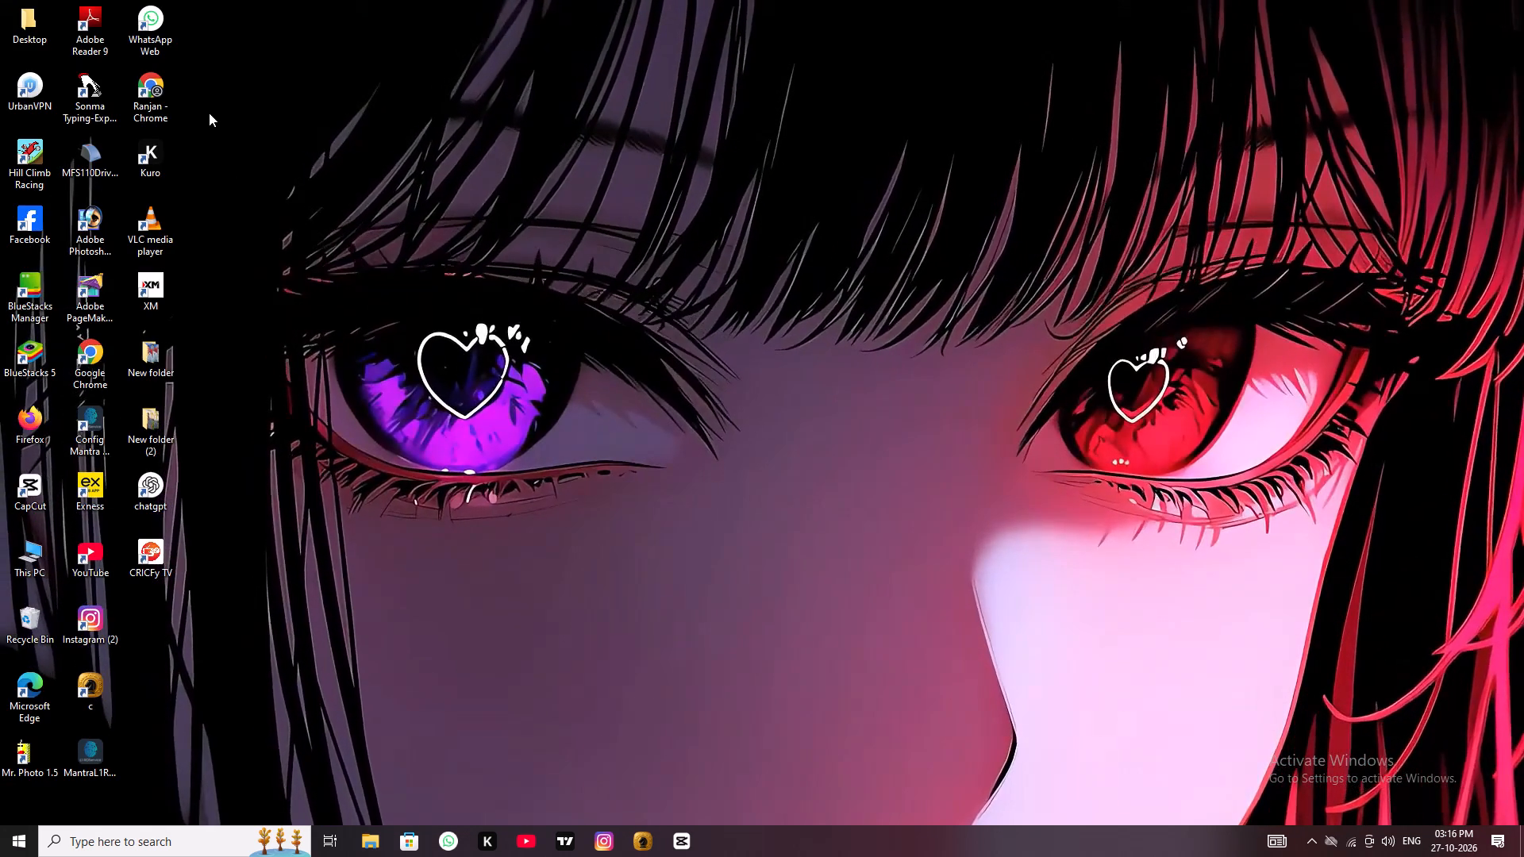
Open Google Chrome from the desktop profile shortcut and go to the TradingView website.
double_click(161, 103)
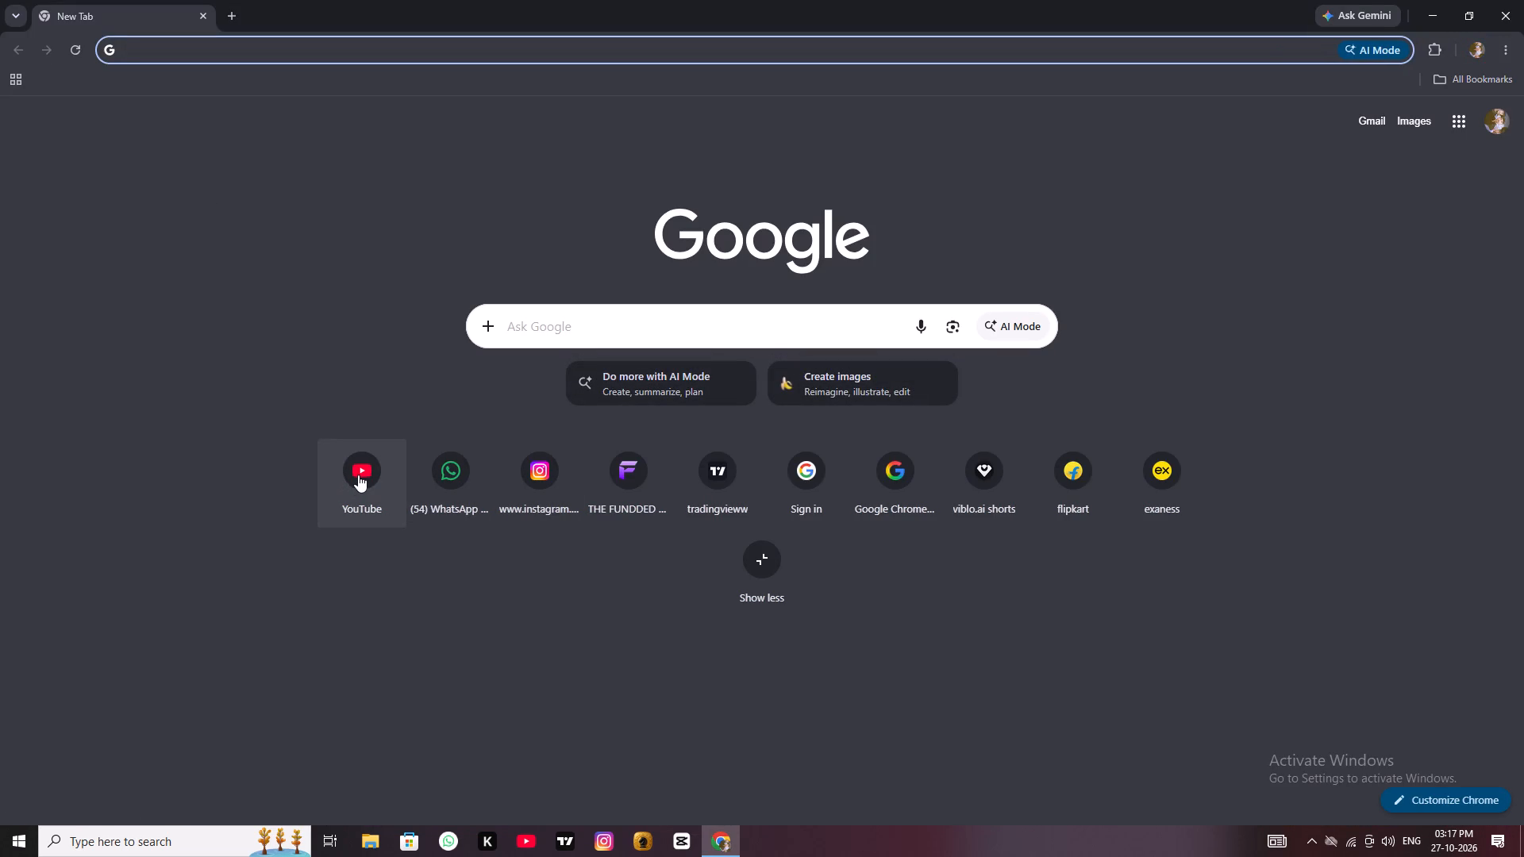
left_click(720, 495)
left_click(1155, 506)
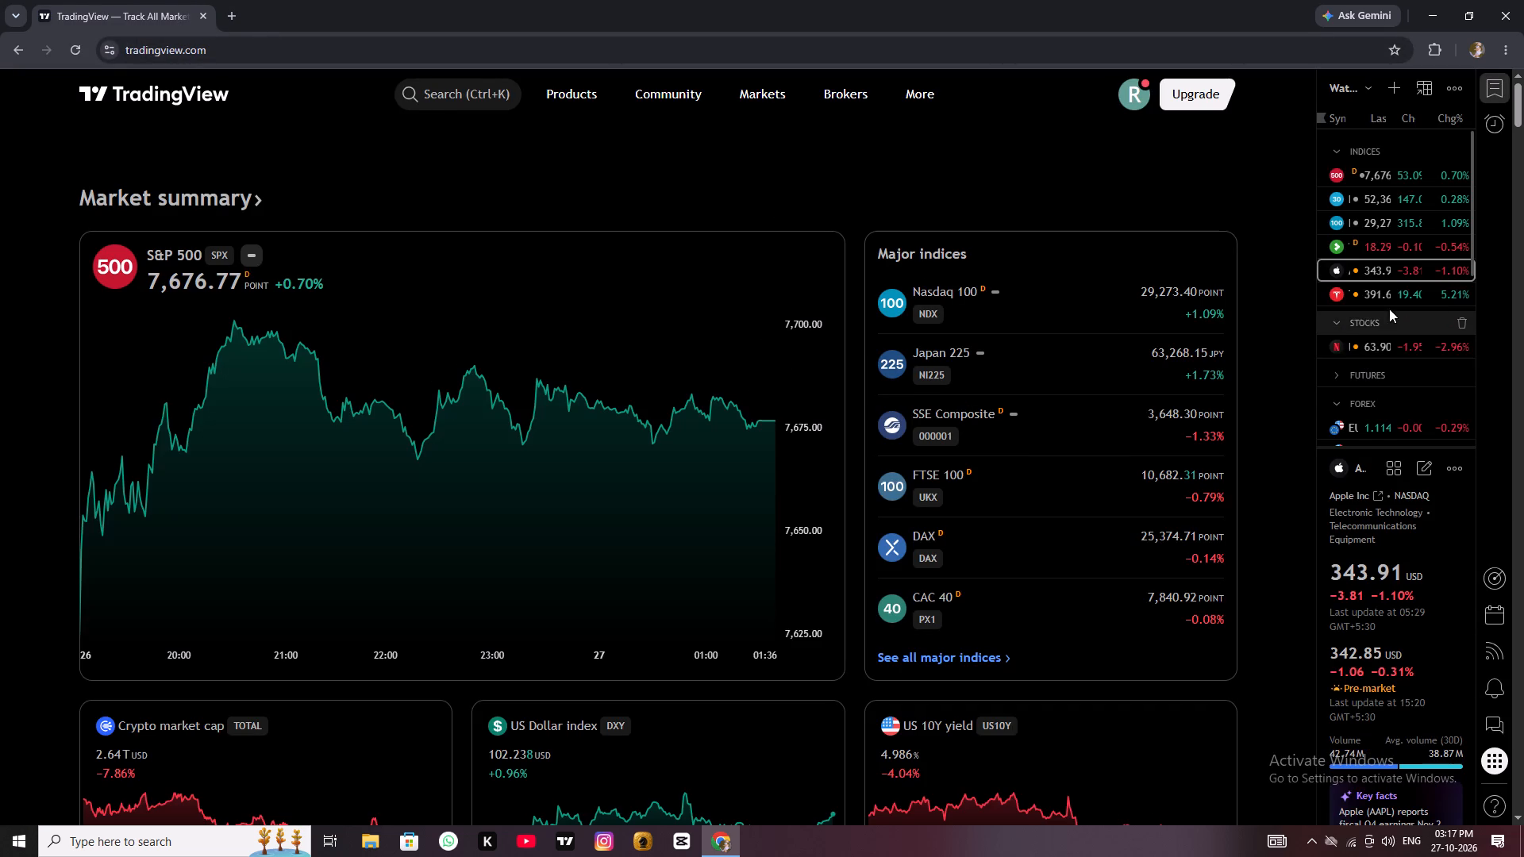
Find Gold Spot / U.S. Dollar (XAUUSD) in the TradingView watchlist and open its full chart.
scroll(1389, 309, "down", 7)
left_click(1345, 398)
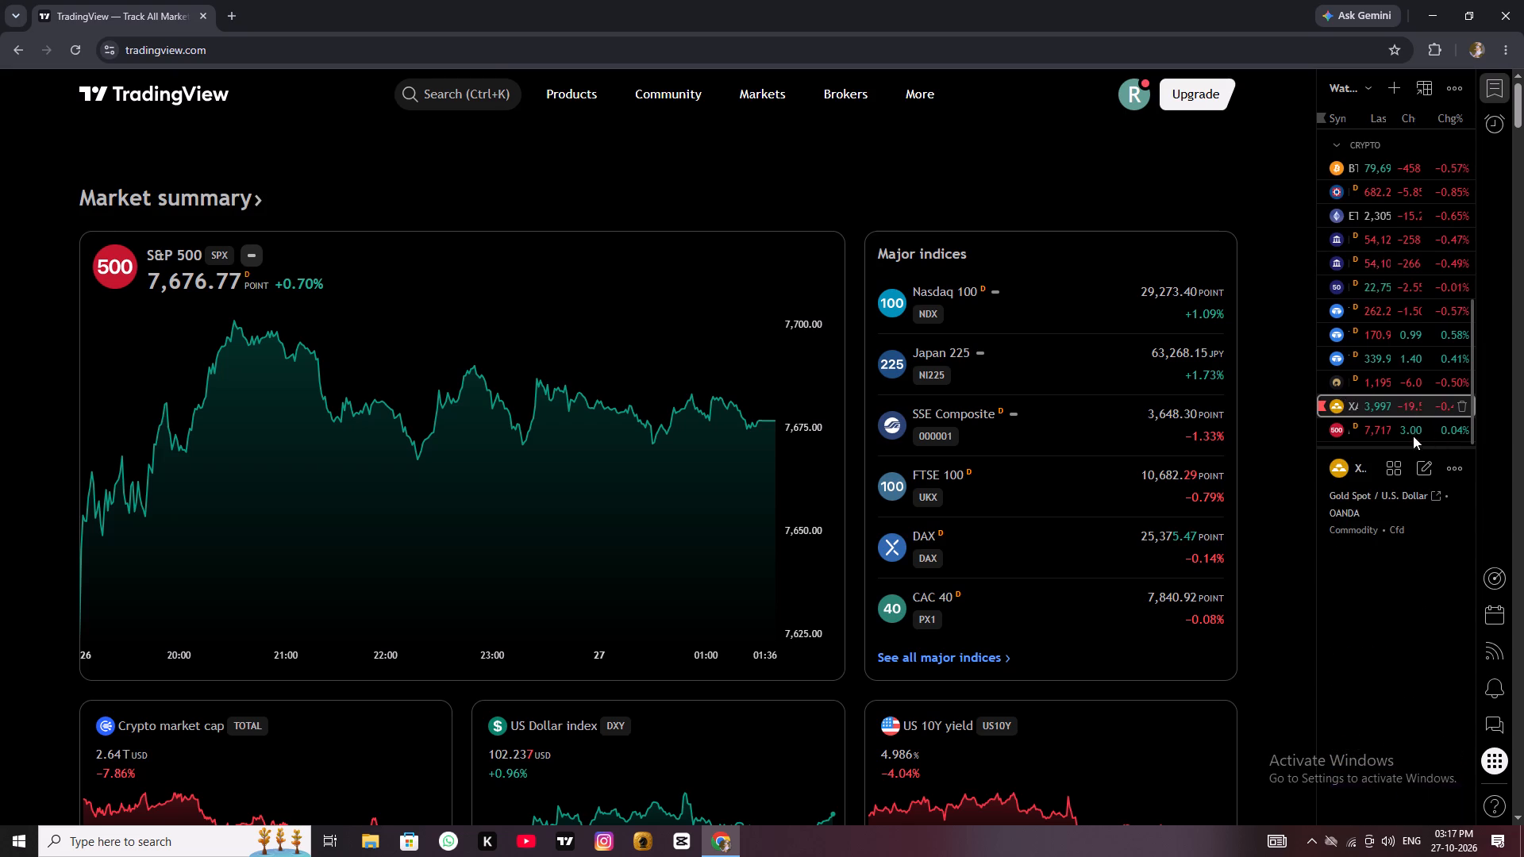
left_click(1160, 462)
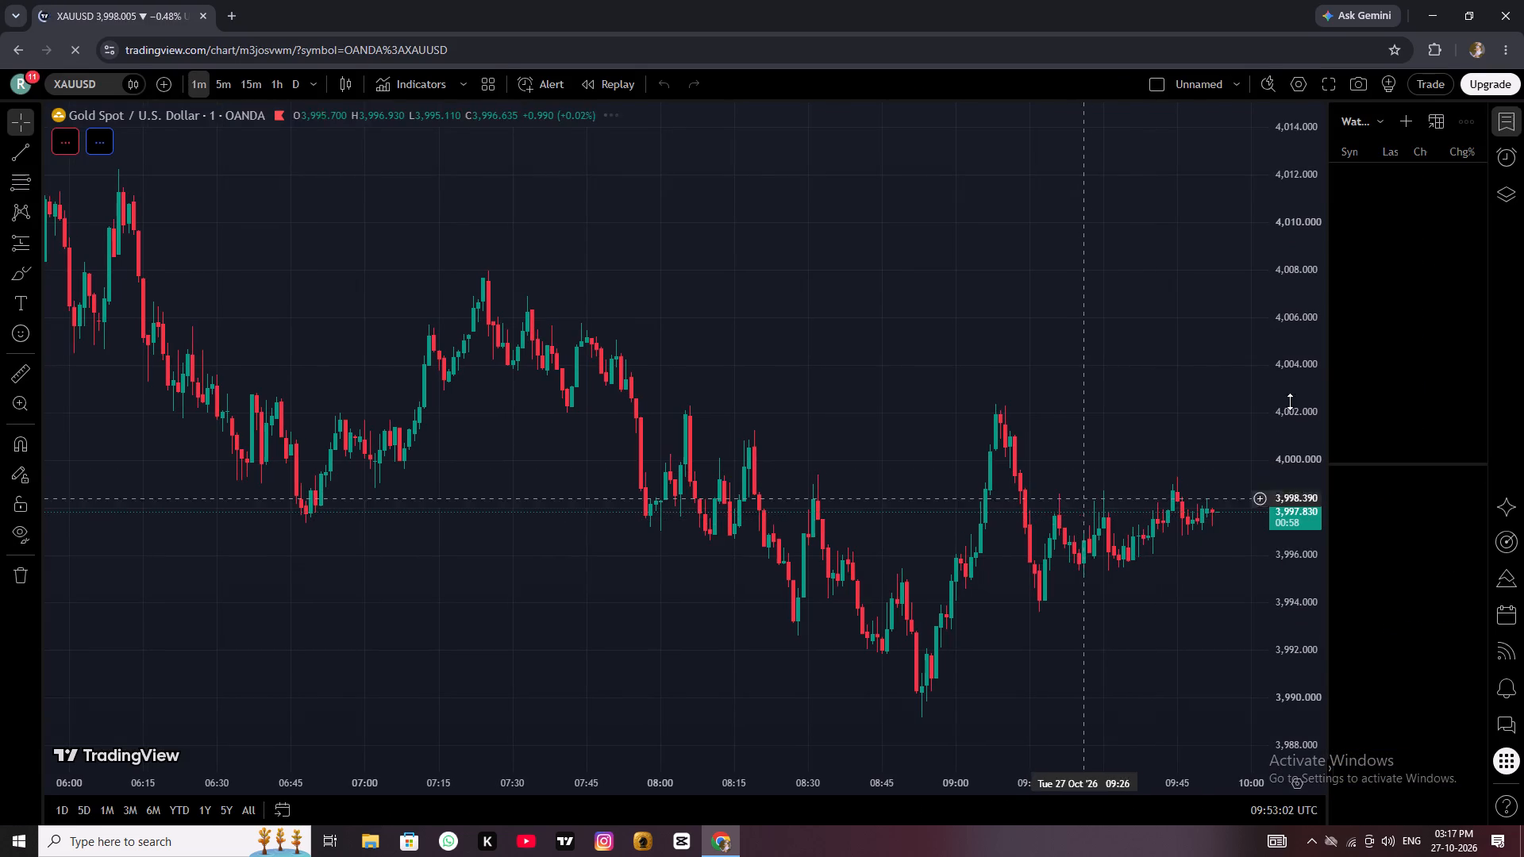
Collapse the watchlist beside the XAUUSD chart to give the chart the full width.
left_click_drag(1328, 345, 1523, 261)
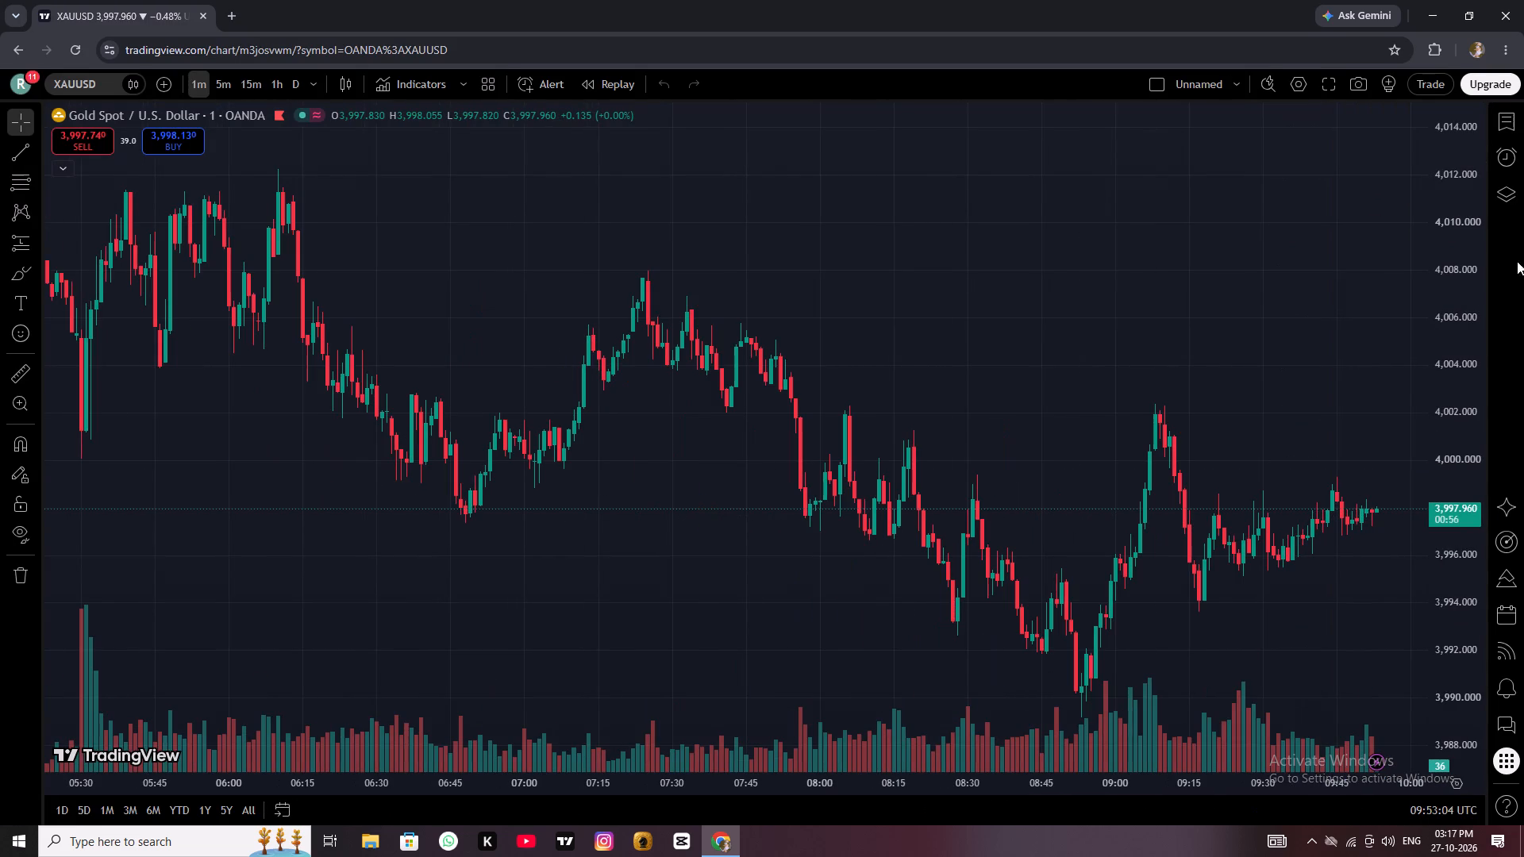
Examine the XAUUSD one-minute price action between about 05:00 and the latest candle.
scroll(825, 351, "down", 3)
scroll(826, 348, "up", 1)
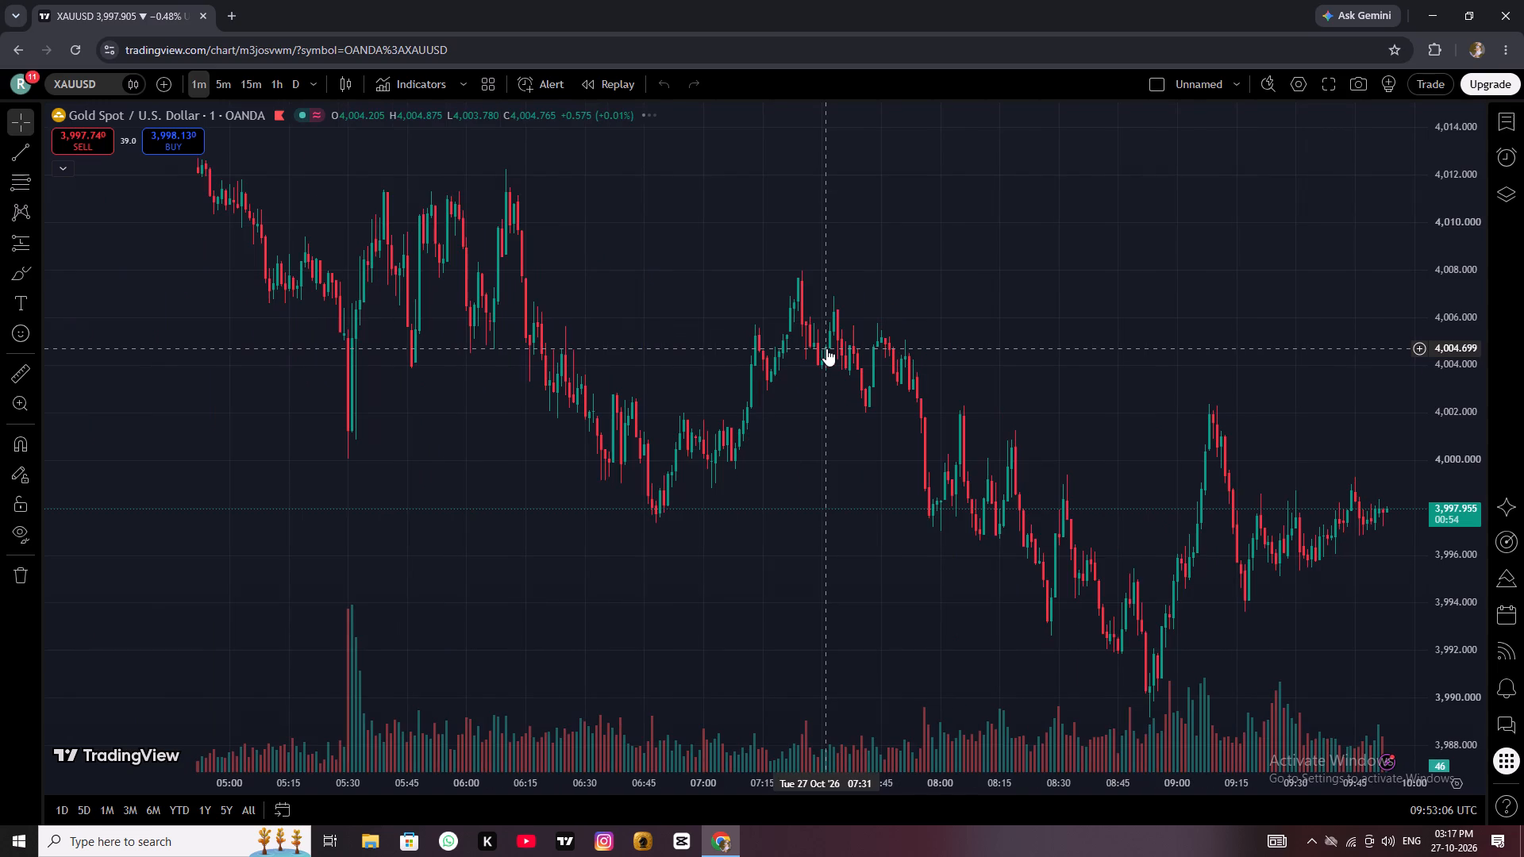
scroll(1082, 394, "up", 3)
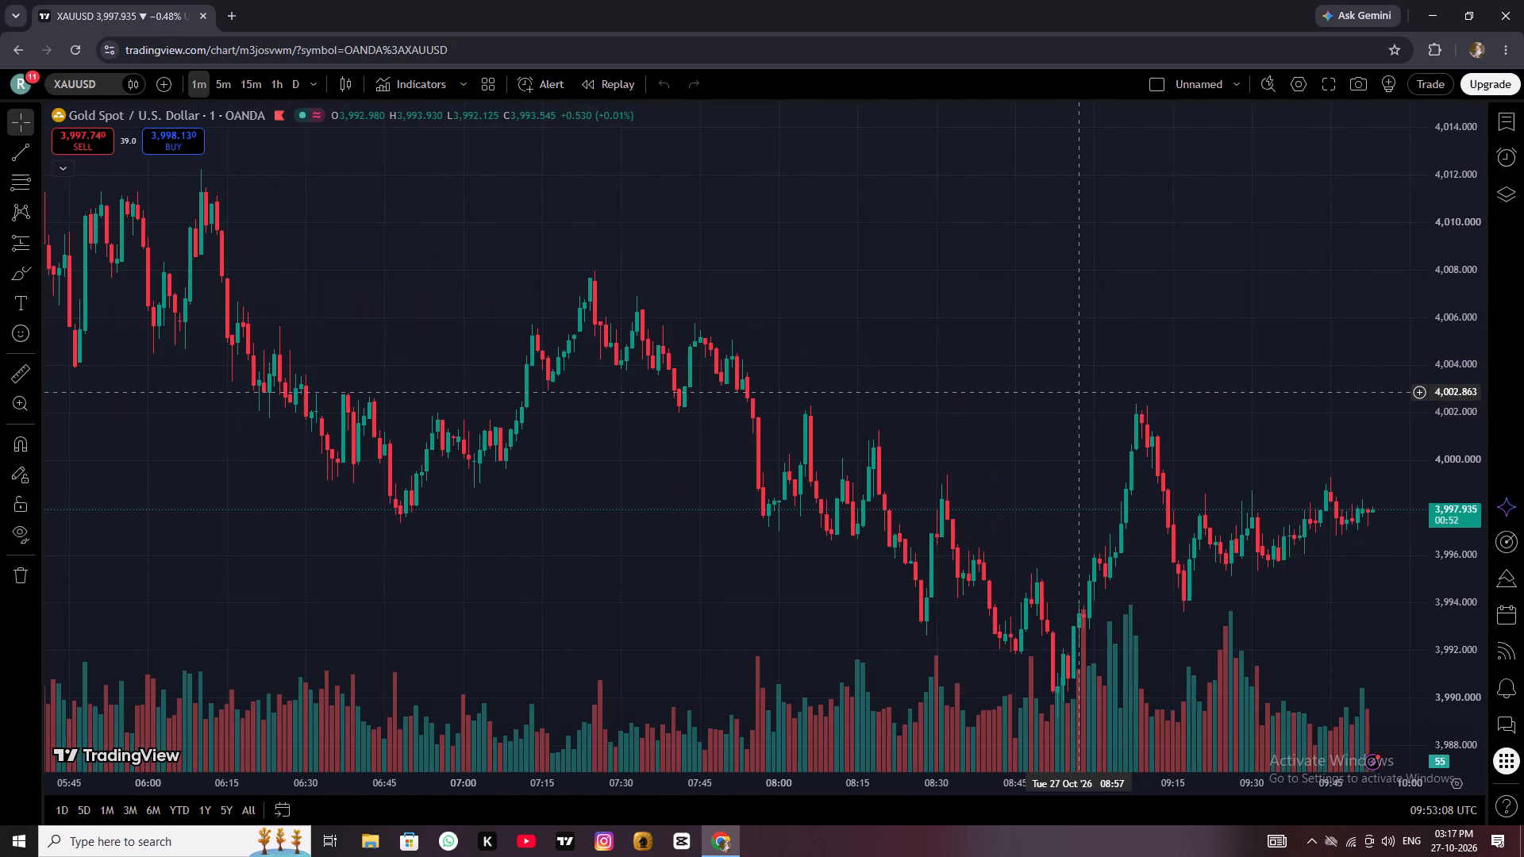
scroll(1079, 392, "down", 4)
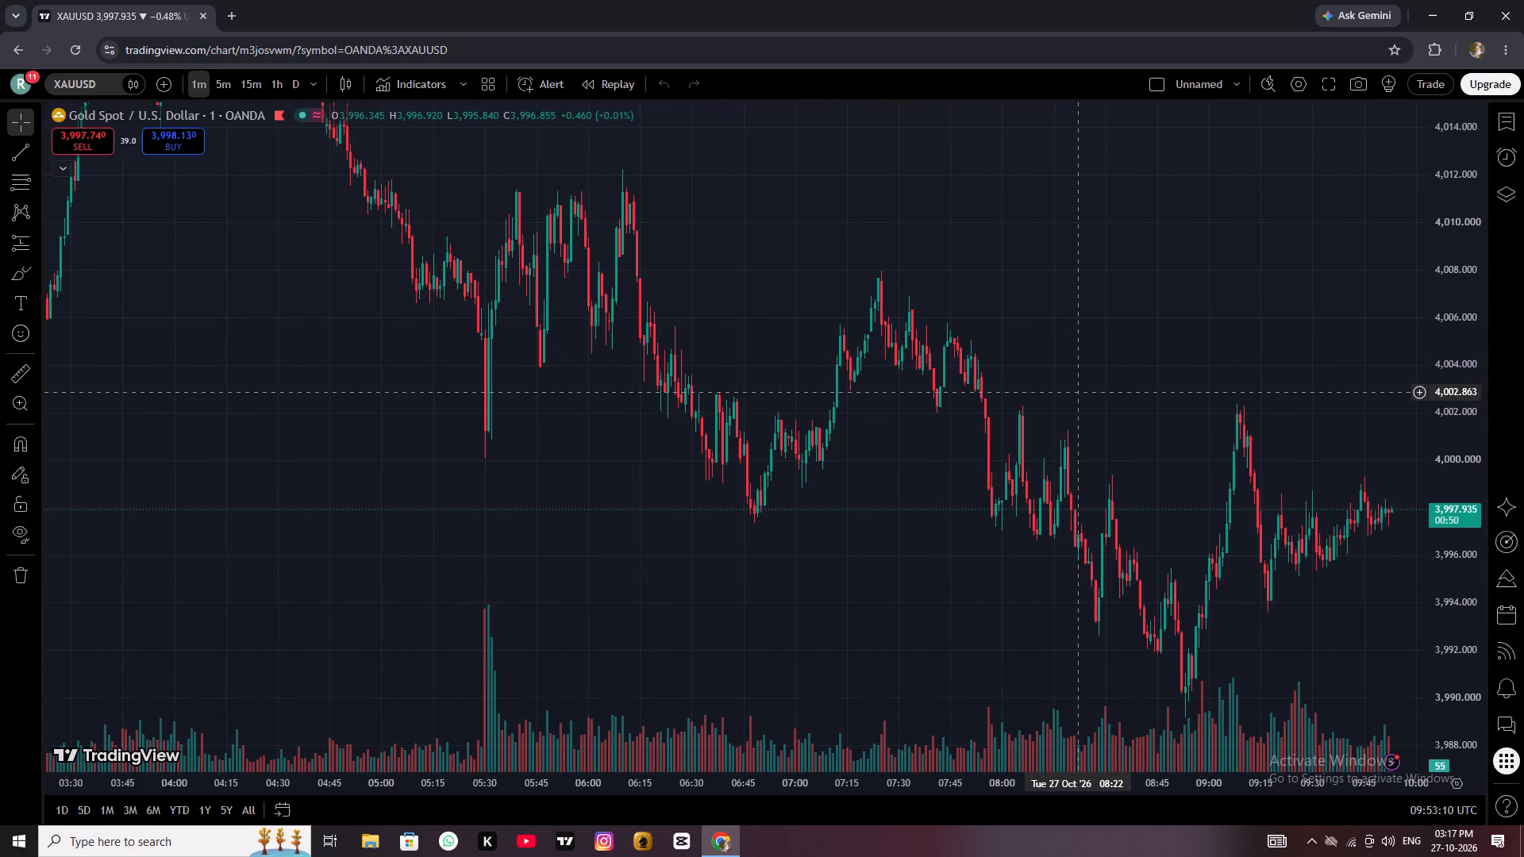
scroll(1079, 392, "up", 5)
left_click_drag(1079, 395, 1037, 231)
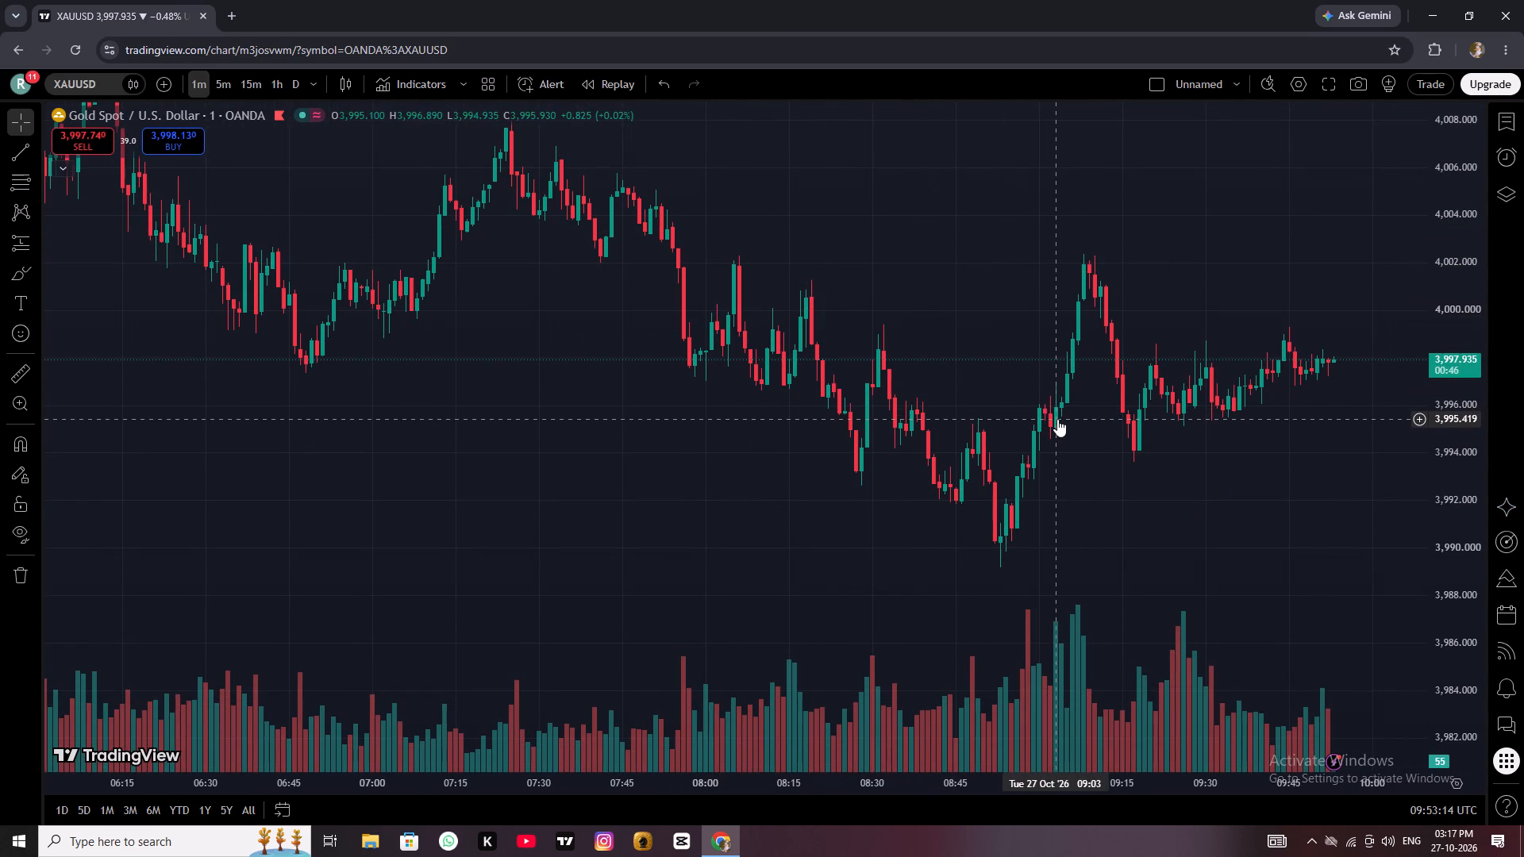
scroll(956, 278, "down", 3)
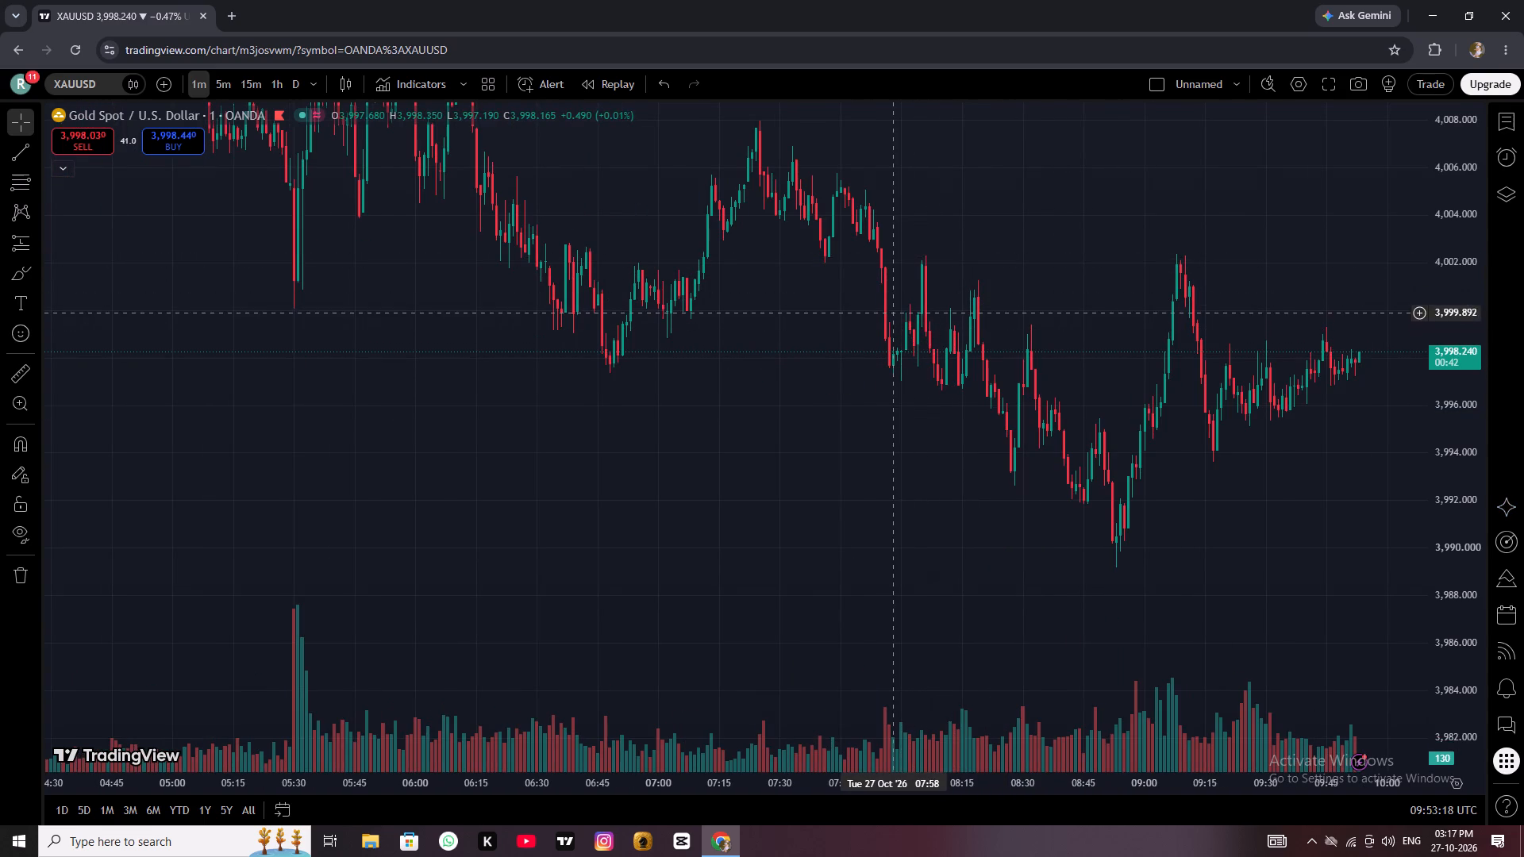
left_click_drag(817, 415, 841, 475)
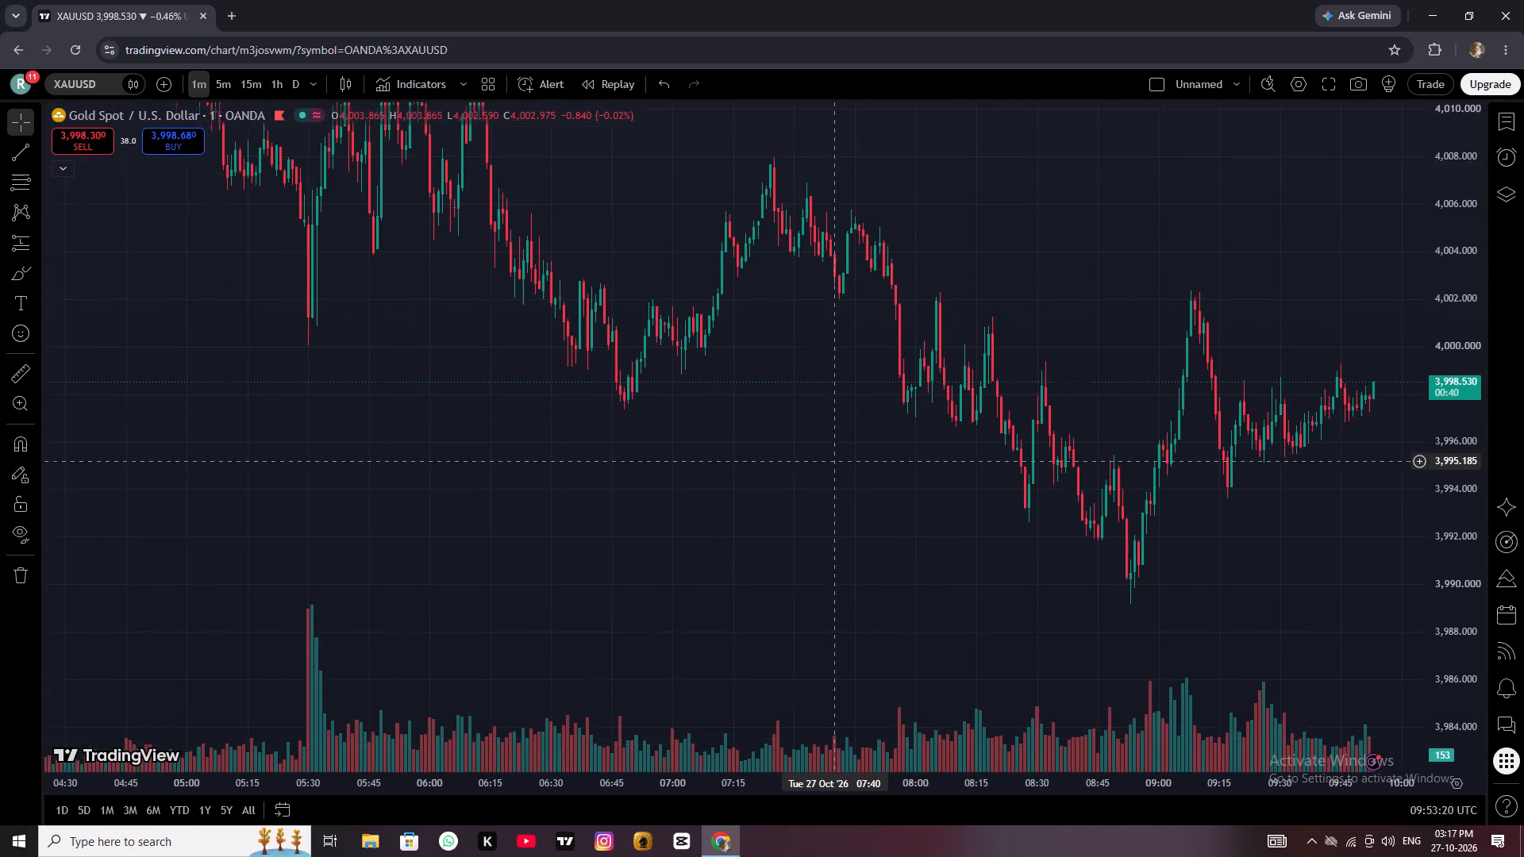
left_click_drag(841, 475, 833, 460)
left_click_drag(1252, 345, 1006, 334)
scroll(999, 329, "up", 4)
scroll(999, 329, "down", 4)
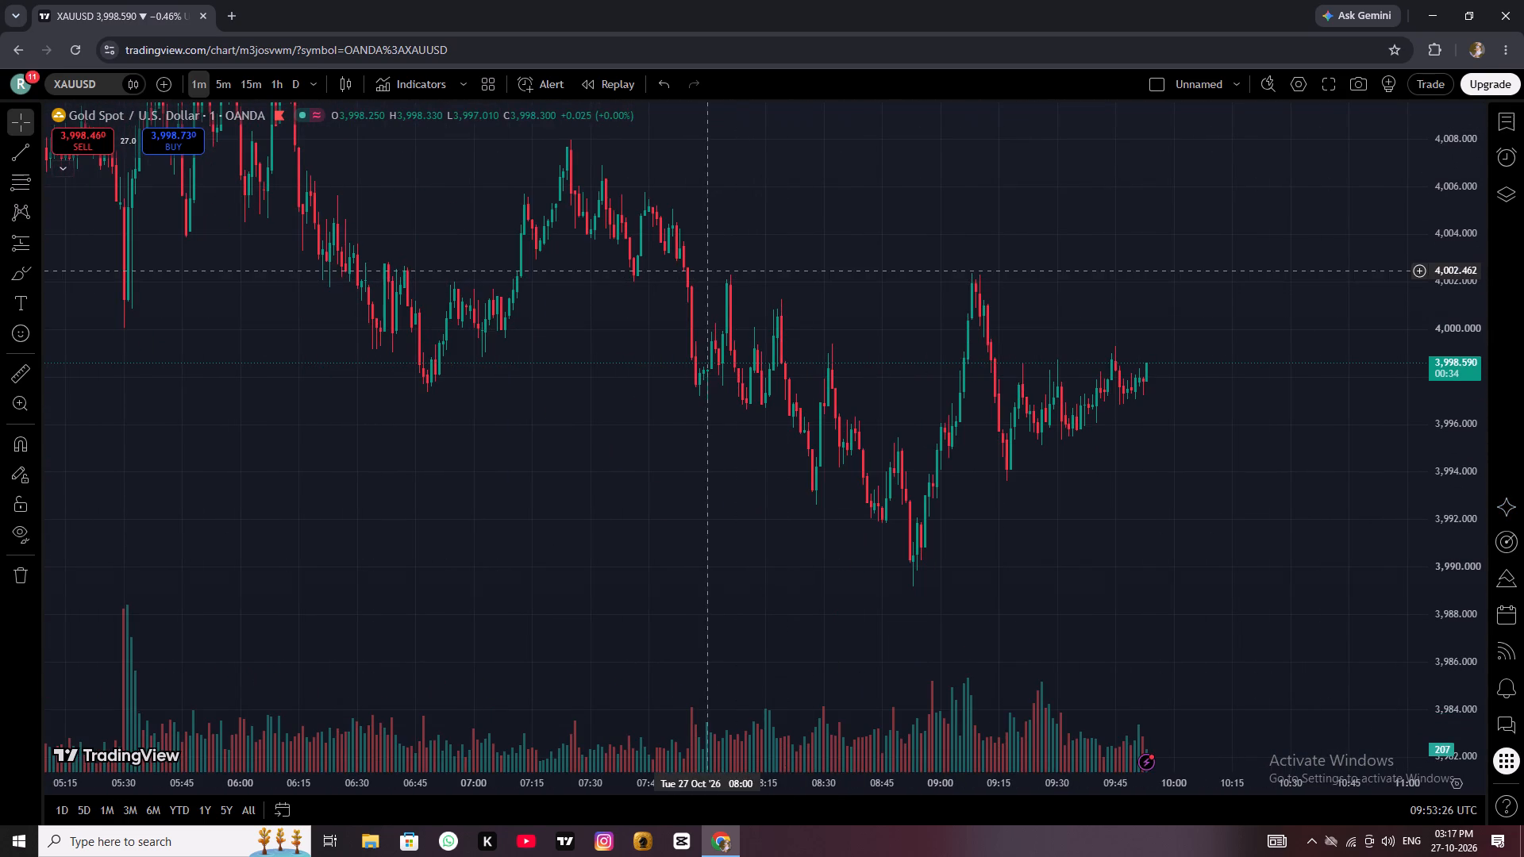
left_click_drag(864, 238, 1266, 366)
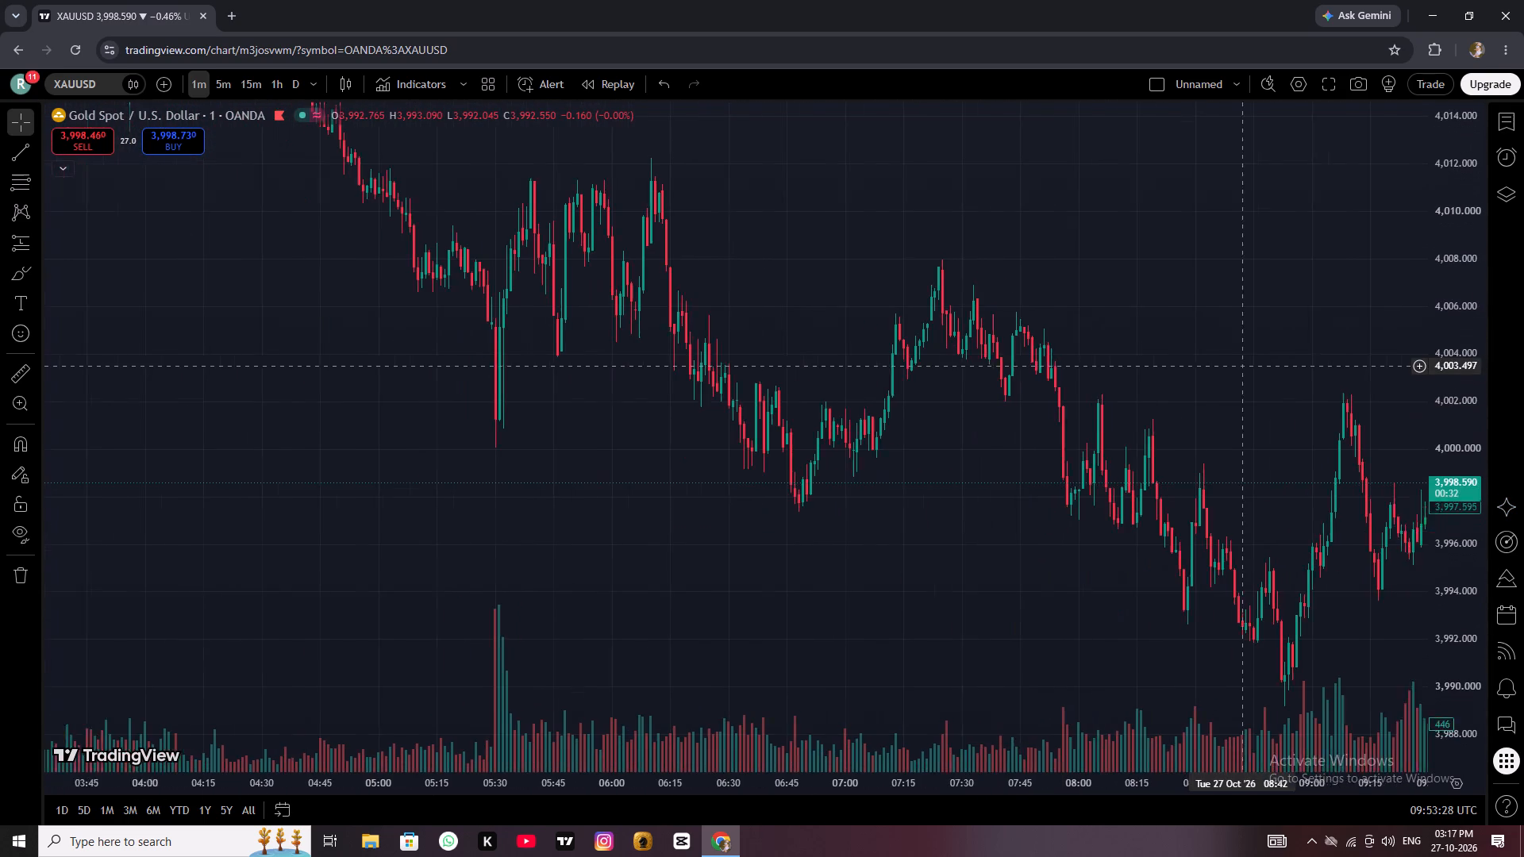
left_click_drag(1266, 366, 1276, 366)
Examine the earlier XAUUSD price action around the drawn rectangle zone at about 4,019 to 4,020.
left_click_drag(167, 291, 821, 463)
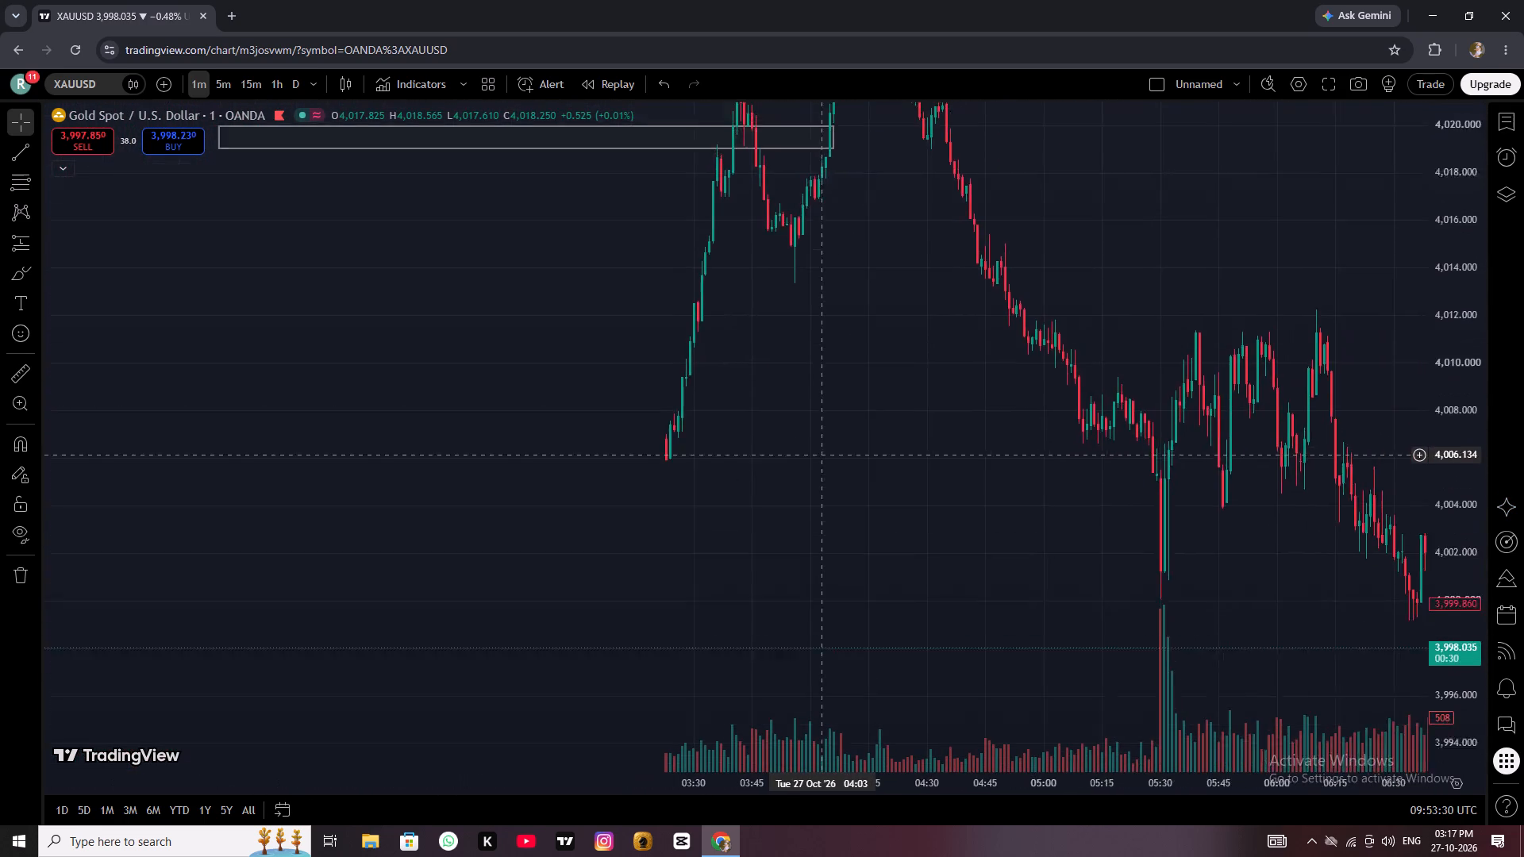
left_click_drag(821, 463, 729, 551)
scroll(724, 525, "down", 1)
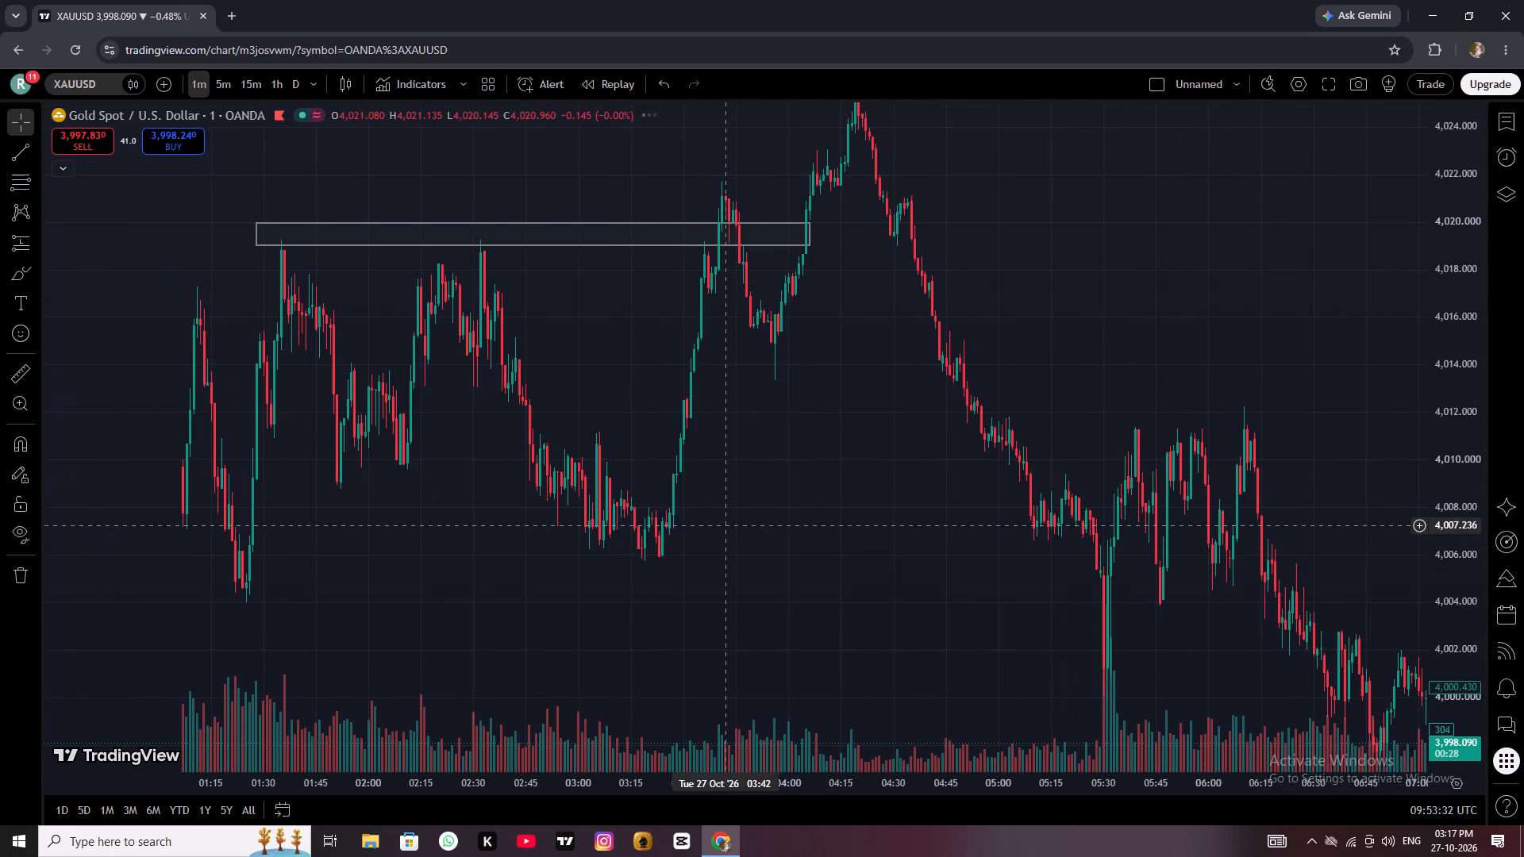
left_click_drag(845, 480, 799, 539)
left_click_drag(437, 391, 580, 404)
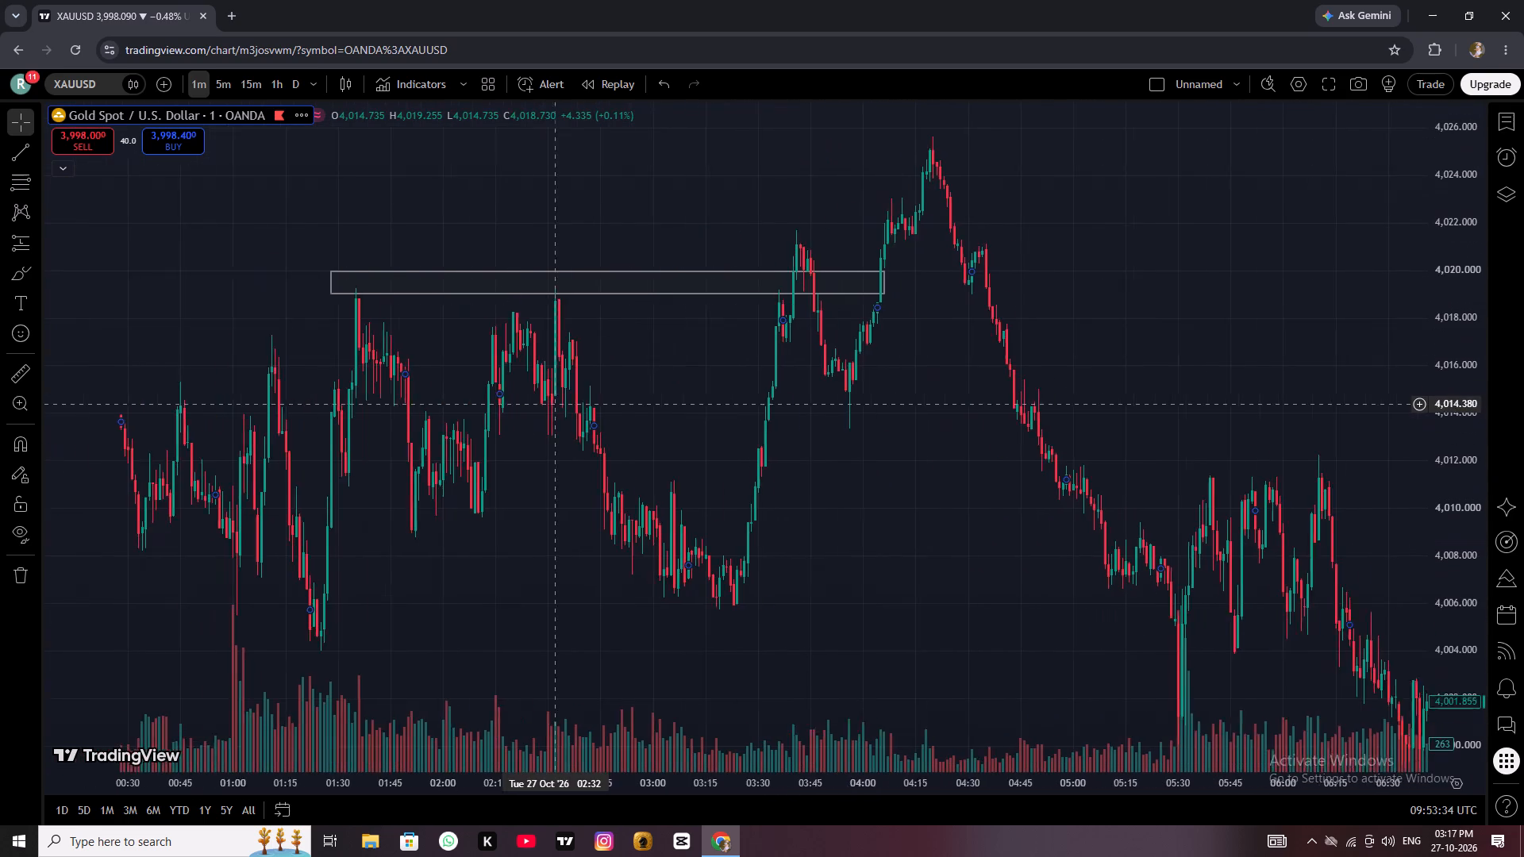
left_click_drag(580, 404, 667, 456)
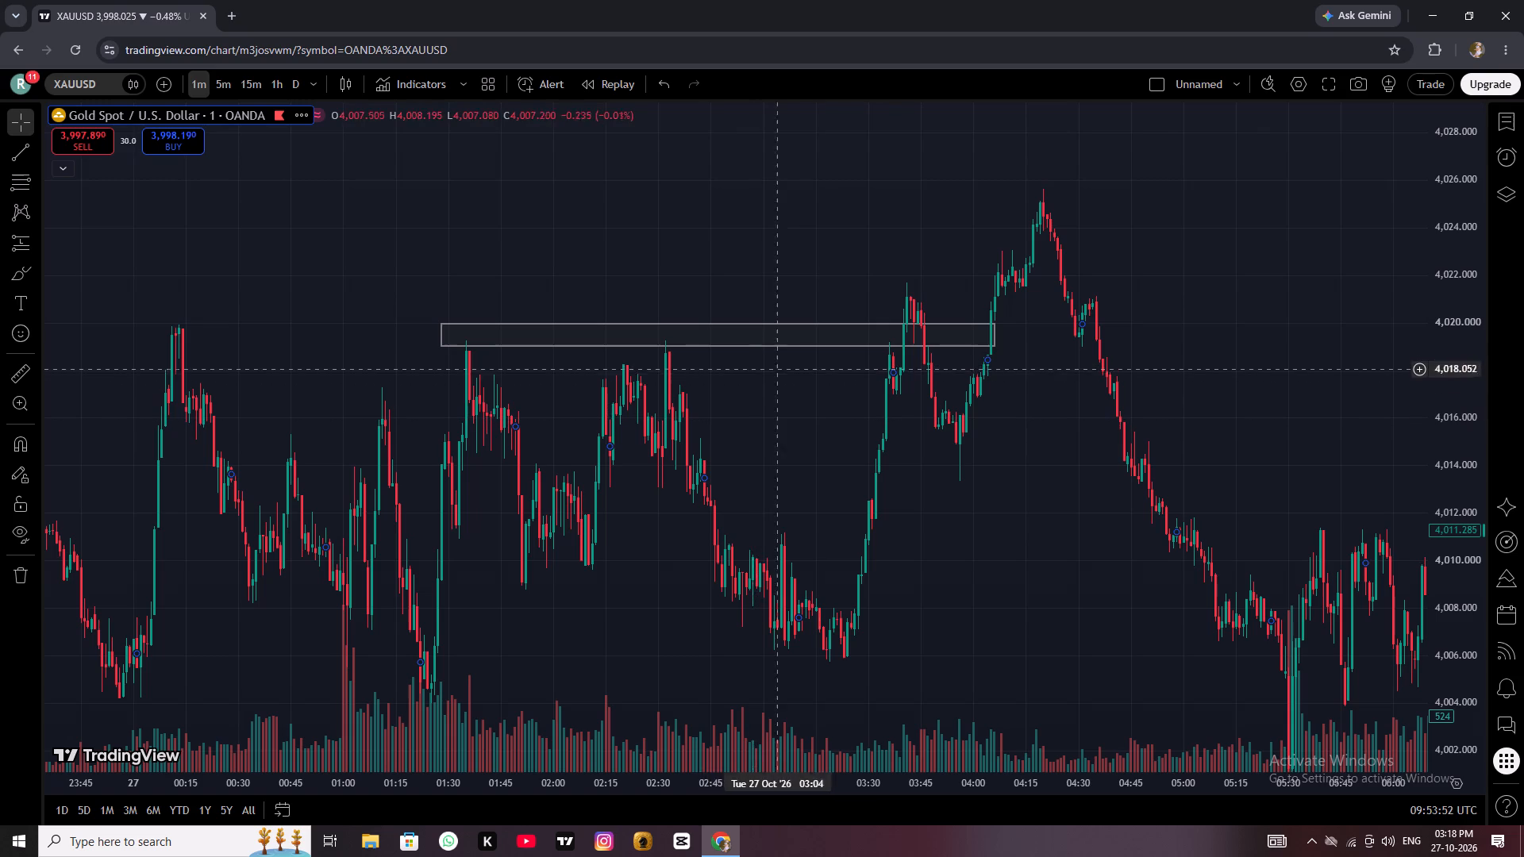
scroll(814, 339, "up", 2)
scroll(950, 361, "up", 4)
left_click_drag(1049, 381, 972, 372)
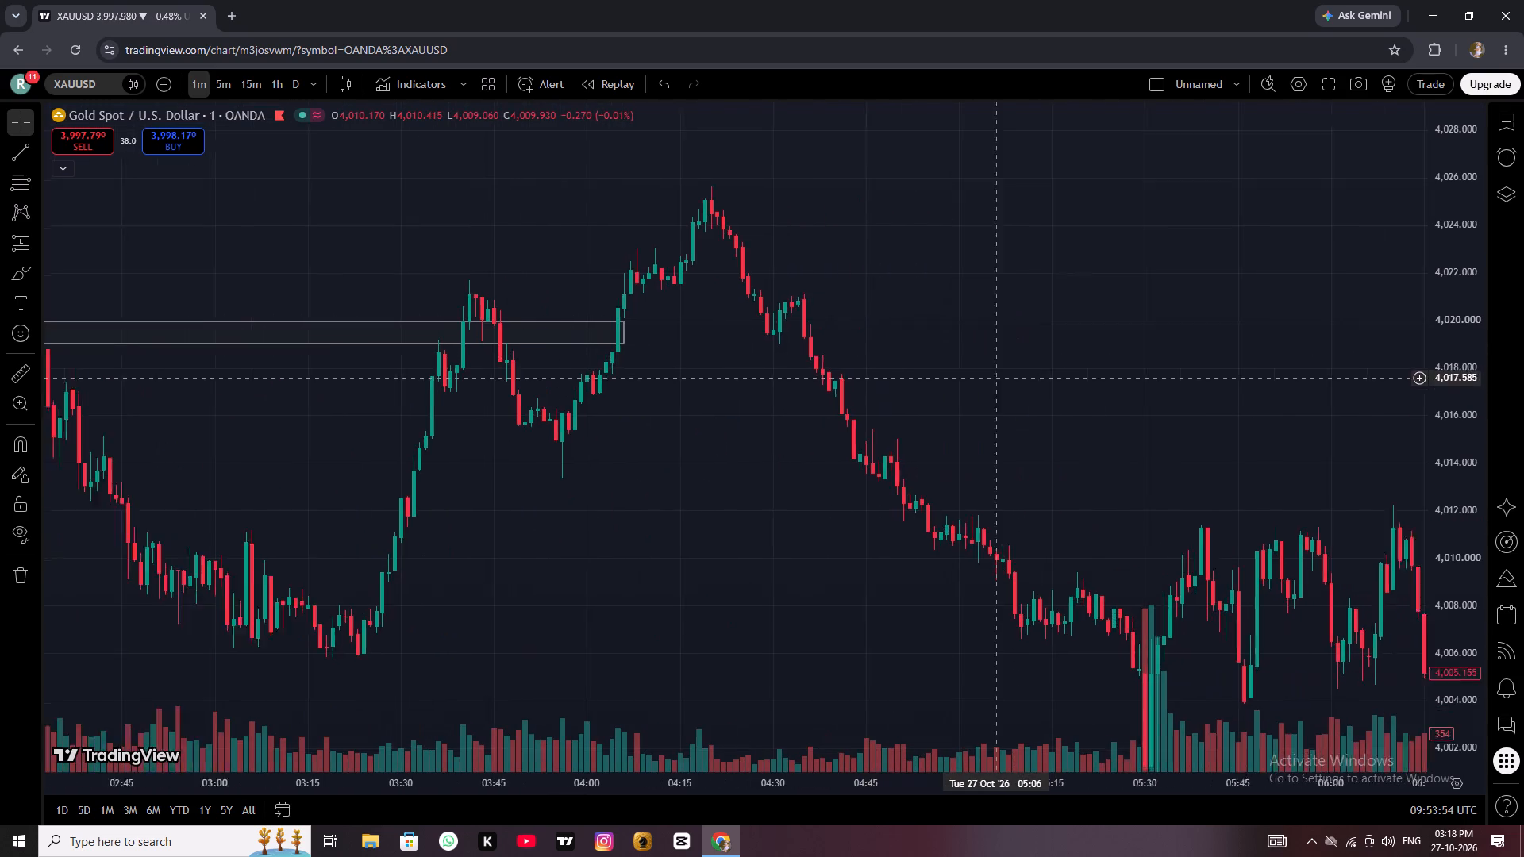
left_click_drag(972, 372, 829, 311)
Review the XAUUSD price movement from about 04:15 forward to the latest candles.
left_click_drag(866, 309, 547, 348)
left_click_drag(810, 411, 510, 167)
scroll(864, 329, "down", 1)
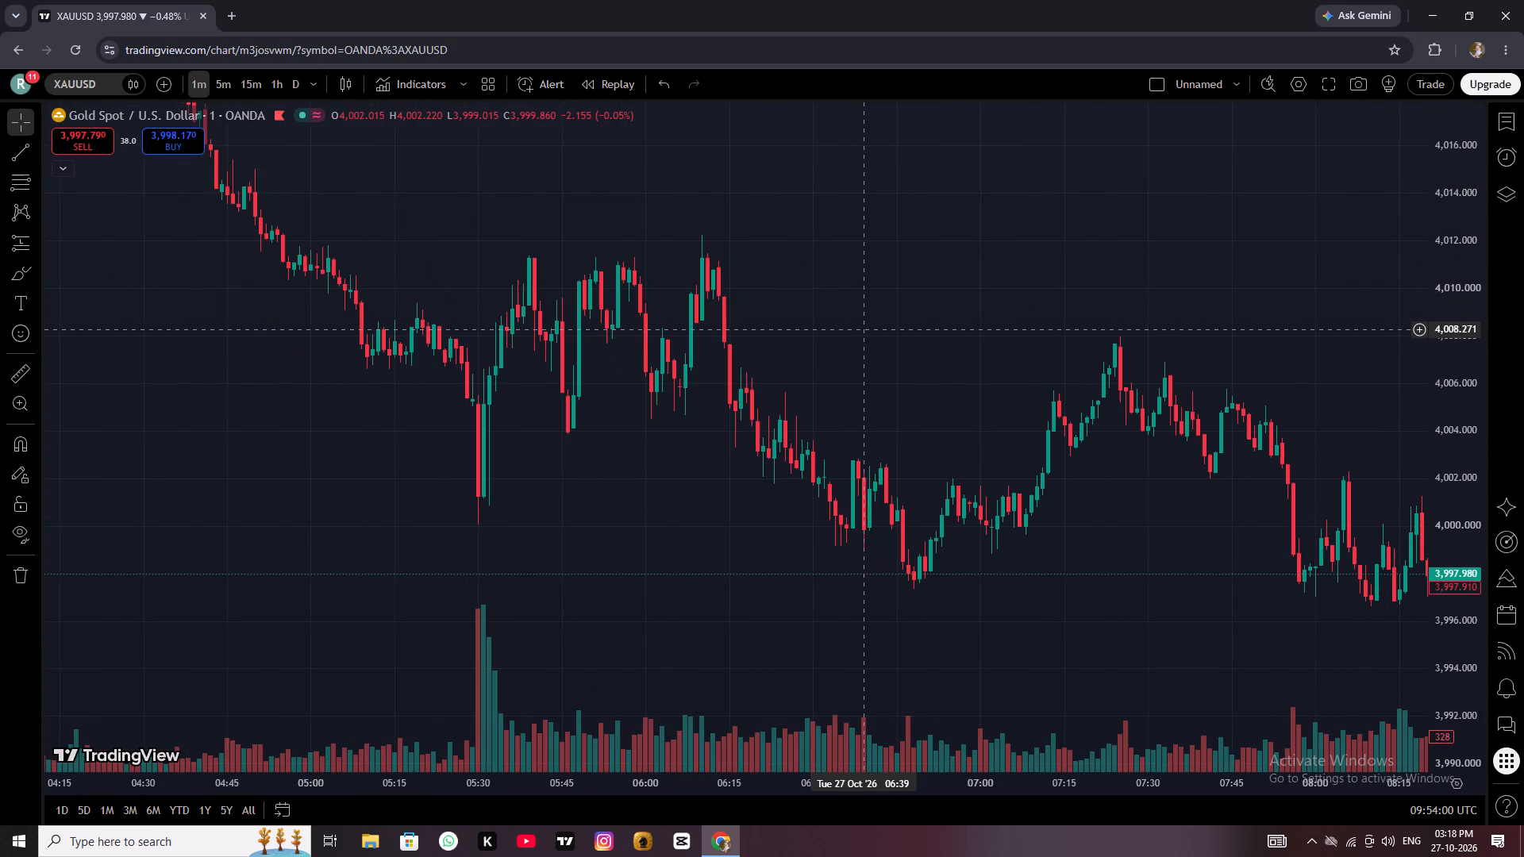
scroll(864, 329, "down", 2)
left_click_drag(1069, 296, 378, 455)
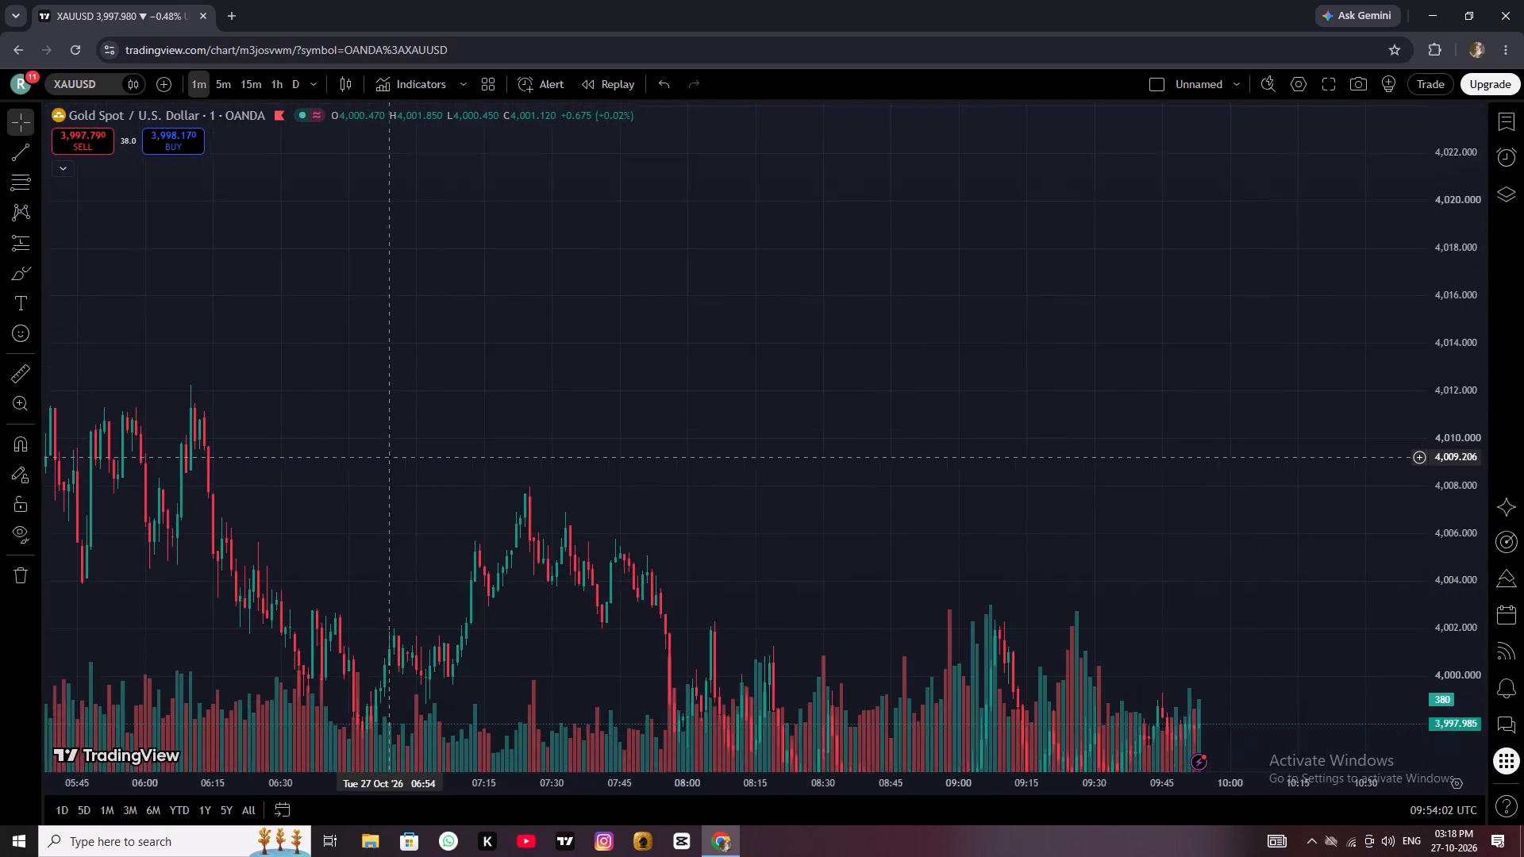
left_click_drag(378, 455, 372, 169)
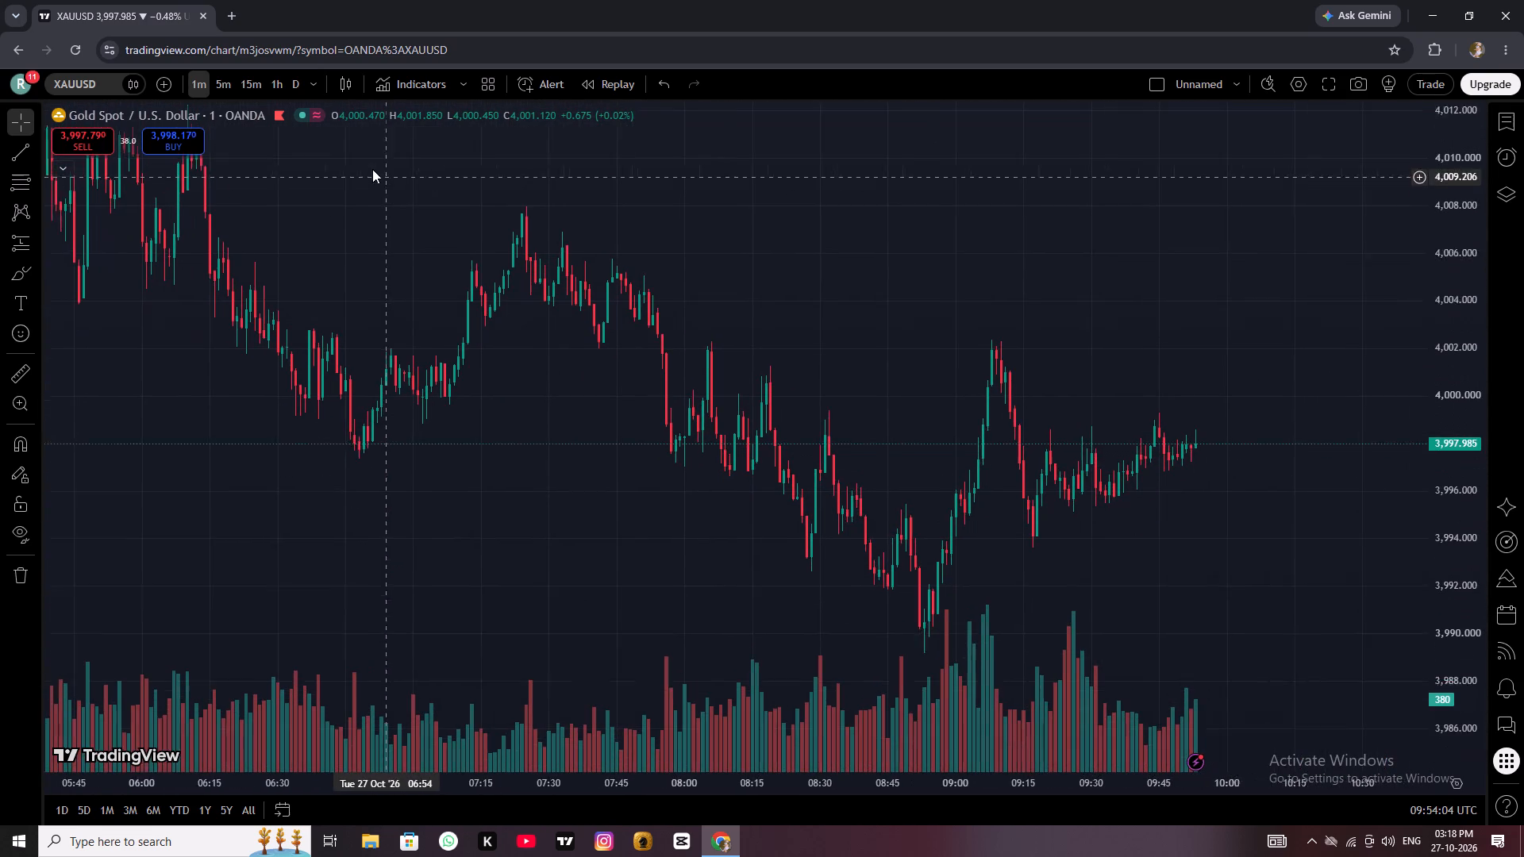
left_click_drag(372, 169, 368, 166)
left_click_drag(956, 278, 374, 225)
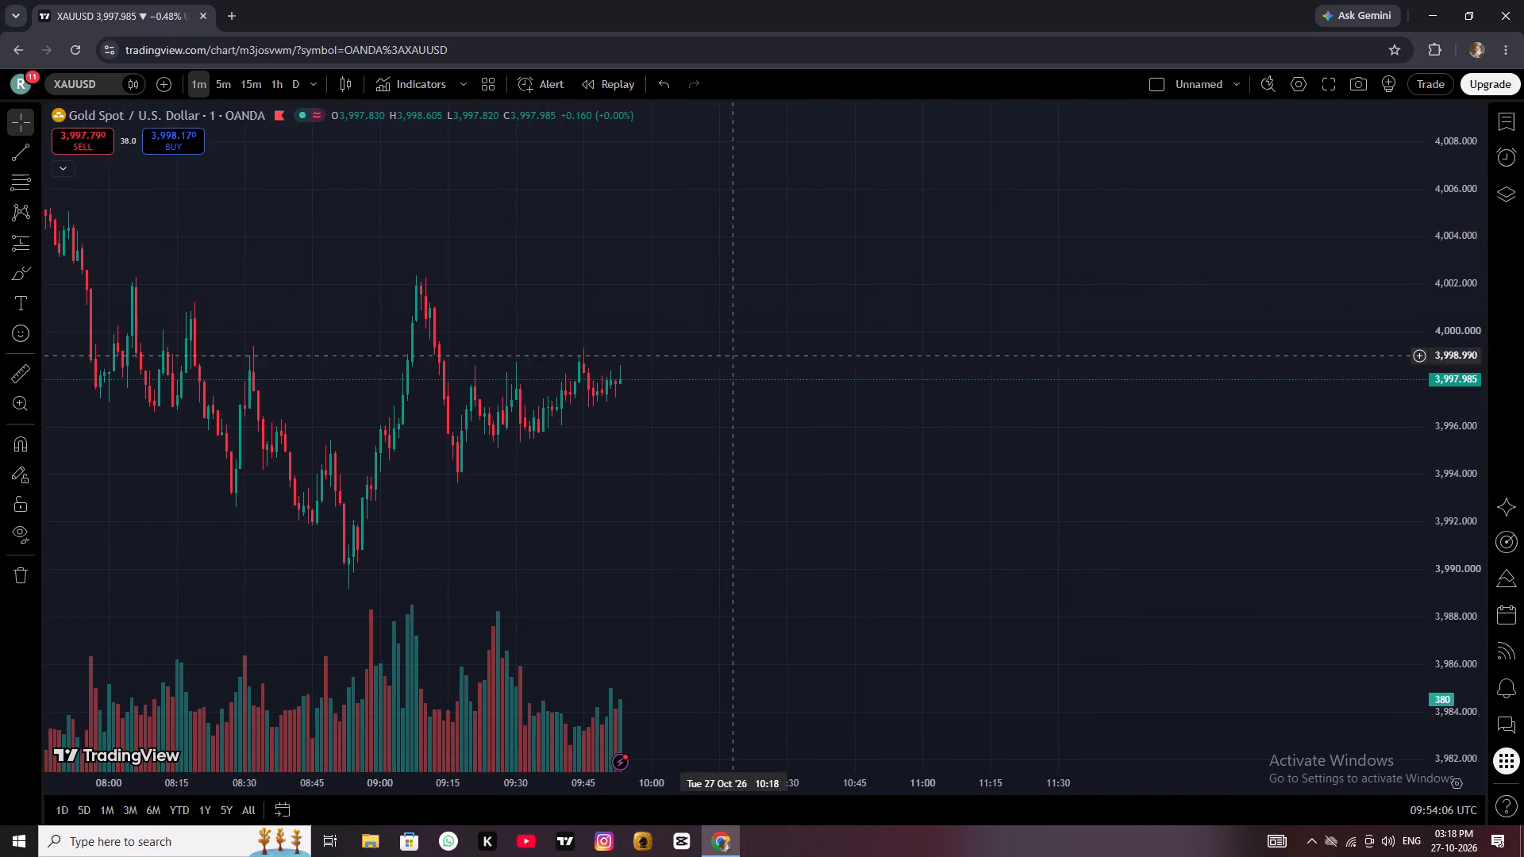
Examine the most recent XAUUSD candles, from about 08:15 onward, on a finer price scale.
scroll(1436, 407, "up", 4)
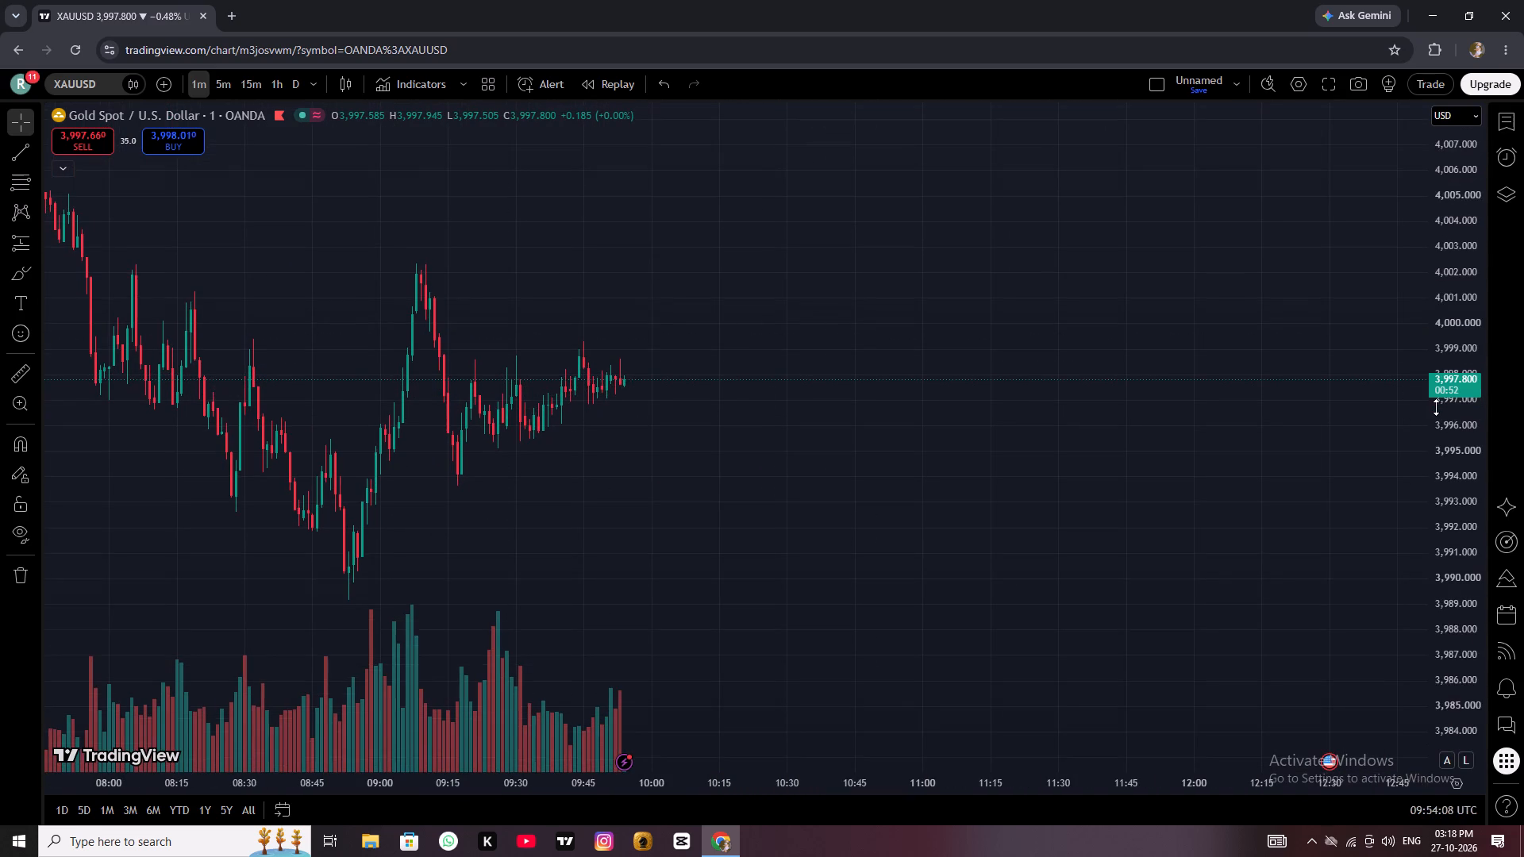
scroll(1436, 407, "up", 12)
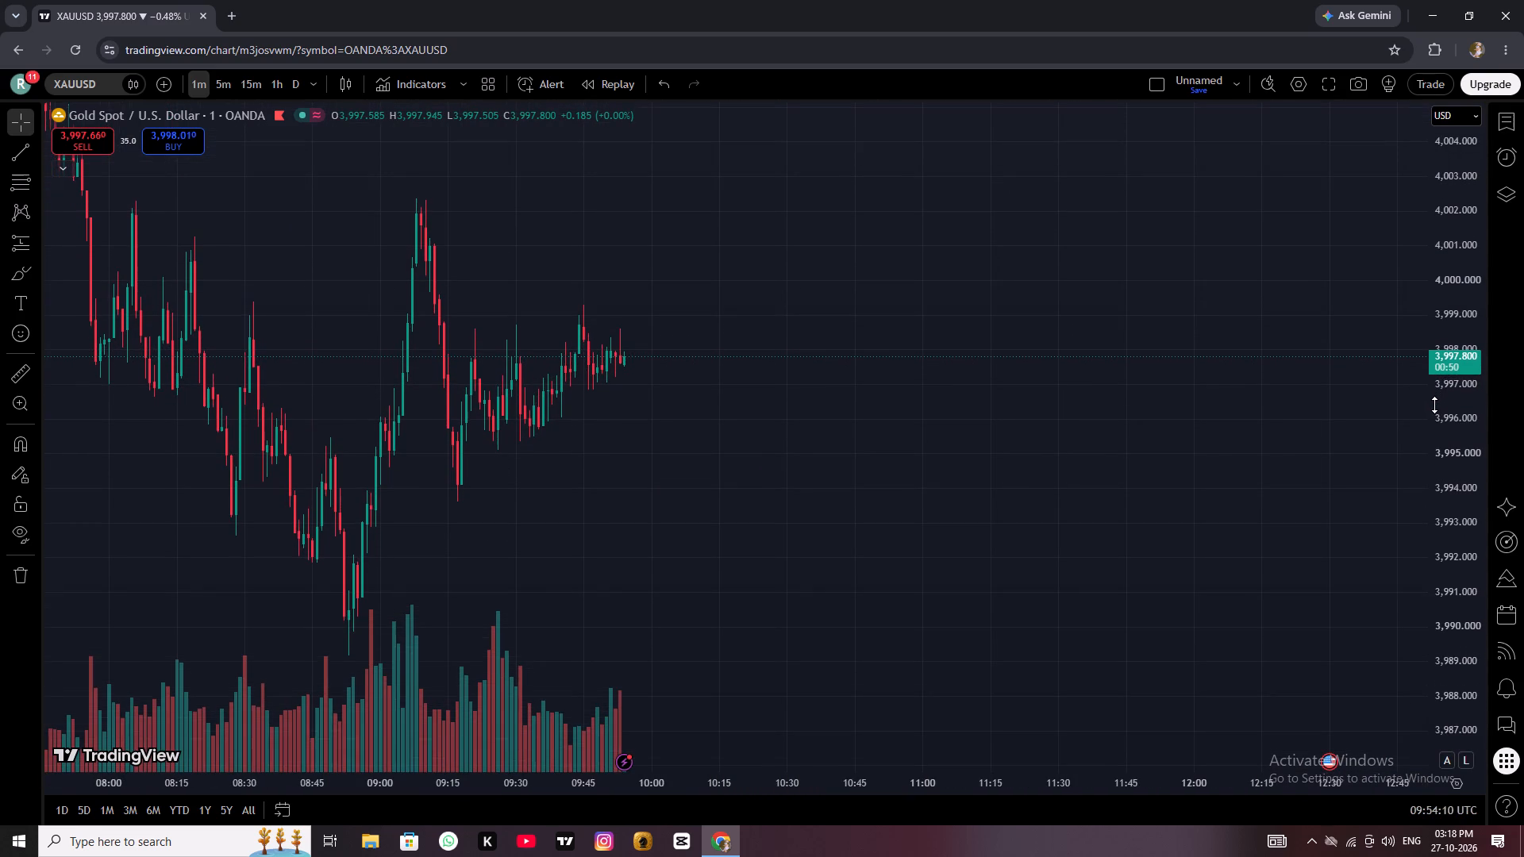
scroll(1432, 403, "up", 1)
scroll(1125, 399, "up", 3)
left_click_drag(773, 402, 1089, 423)
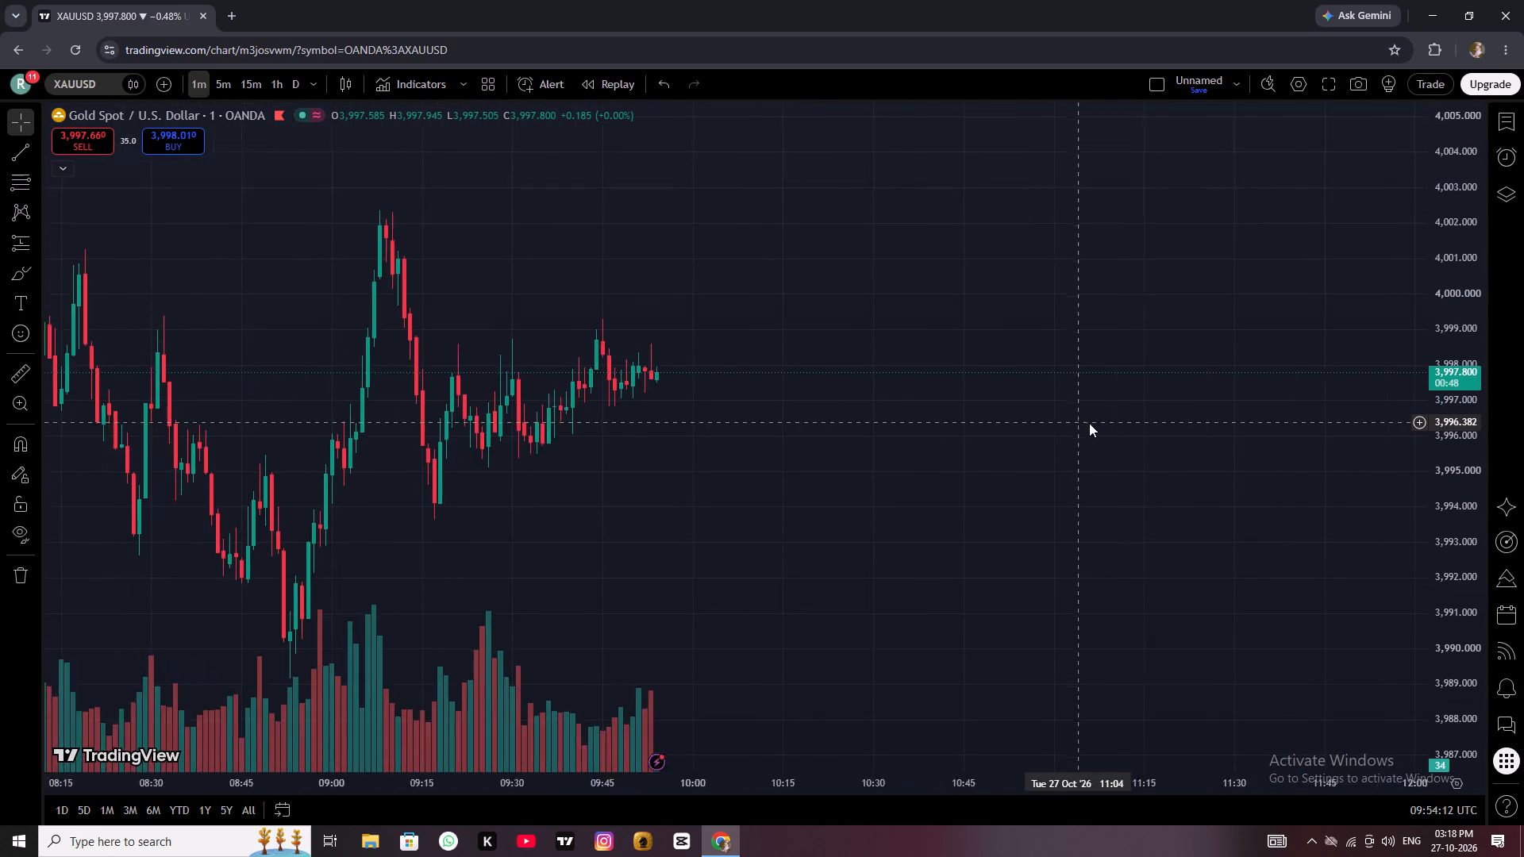
left_click_drag(1089, 423, 1216, 423)
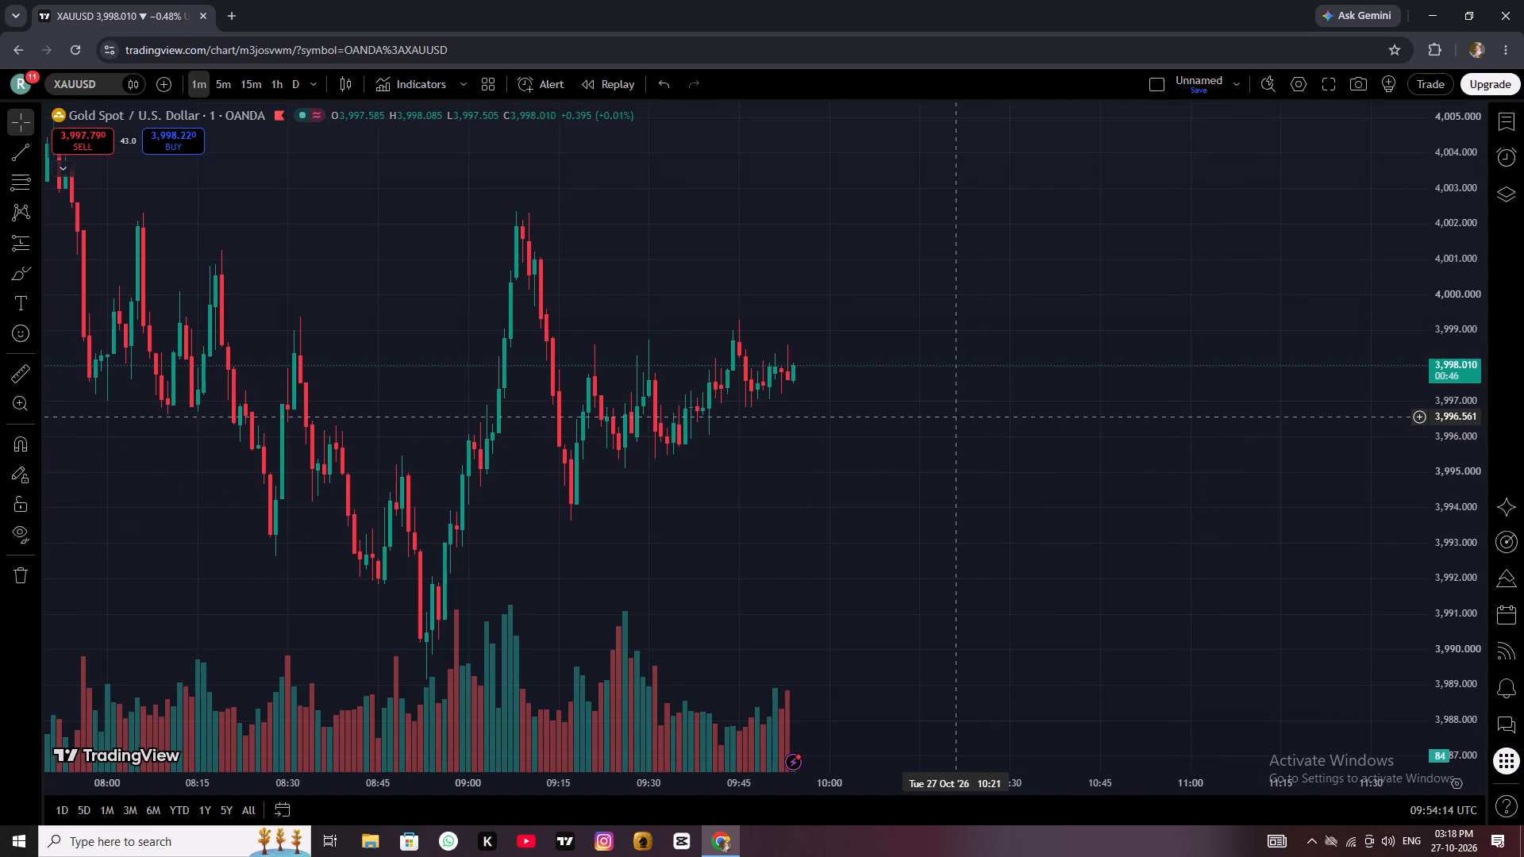
scroll(956, 417, "up", 1)
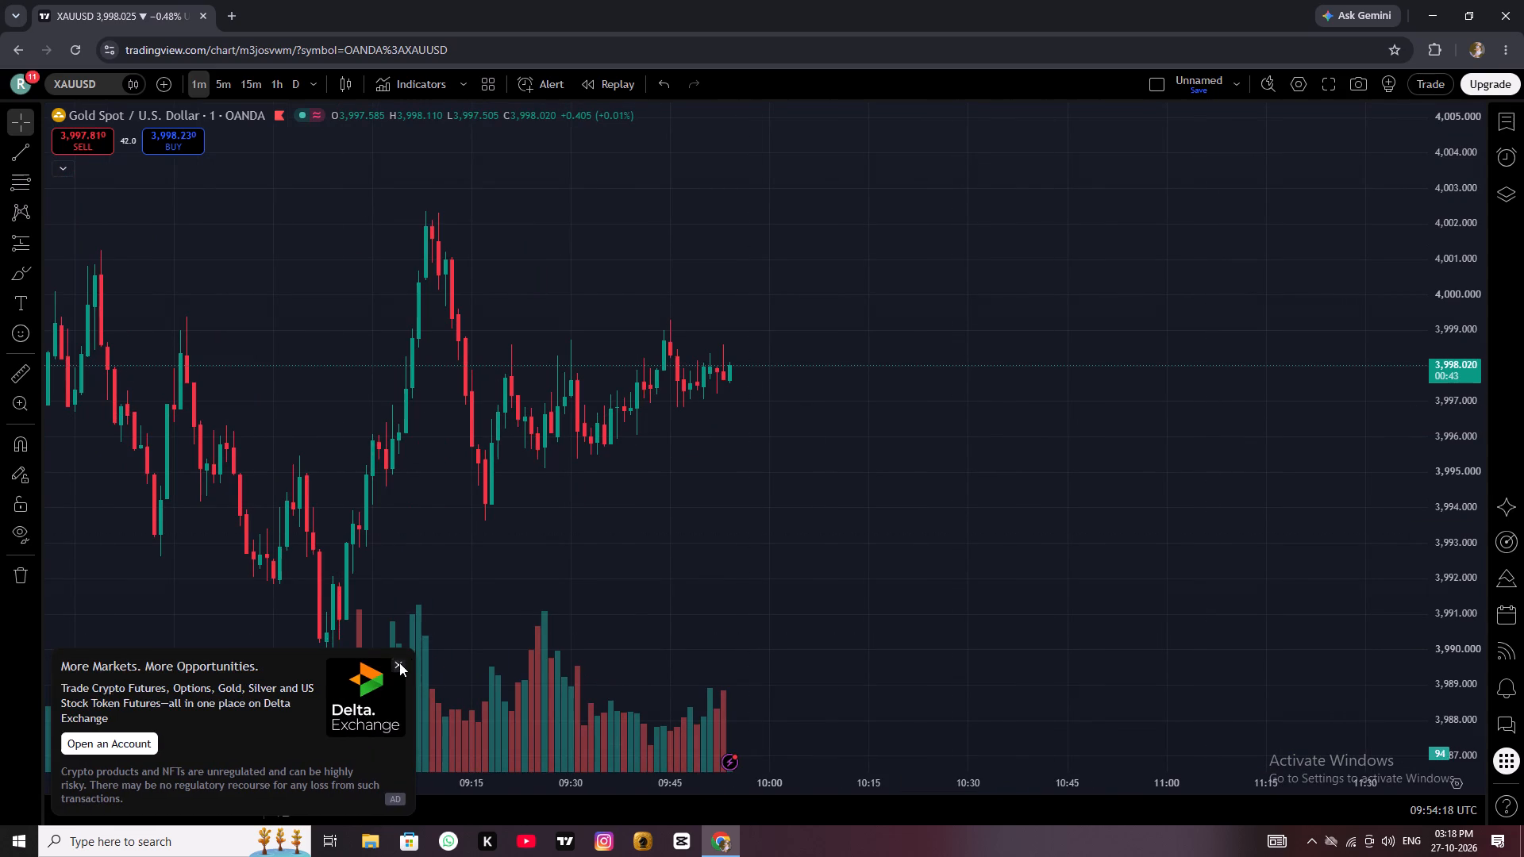
Dismiss the Delta Exchange advertisement over the chart.
left_click(399, 663)
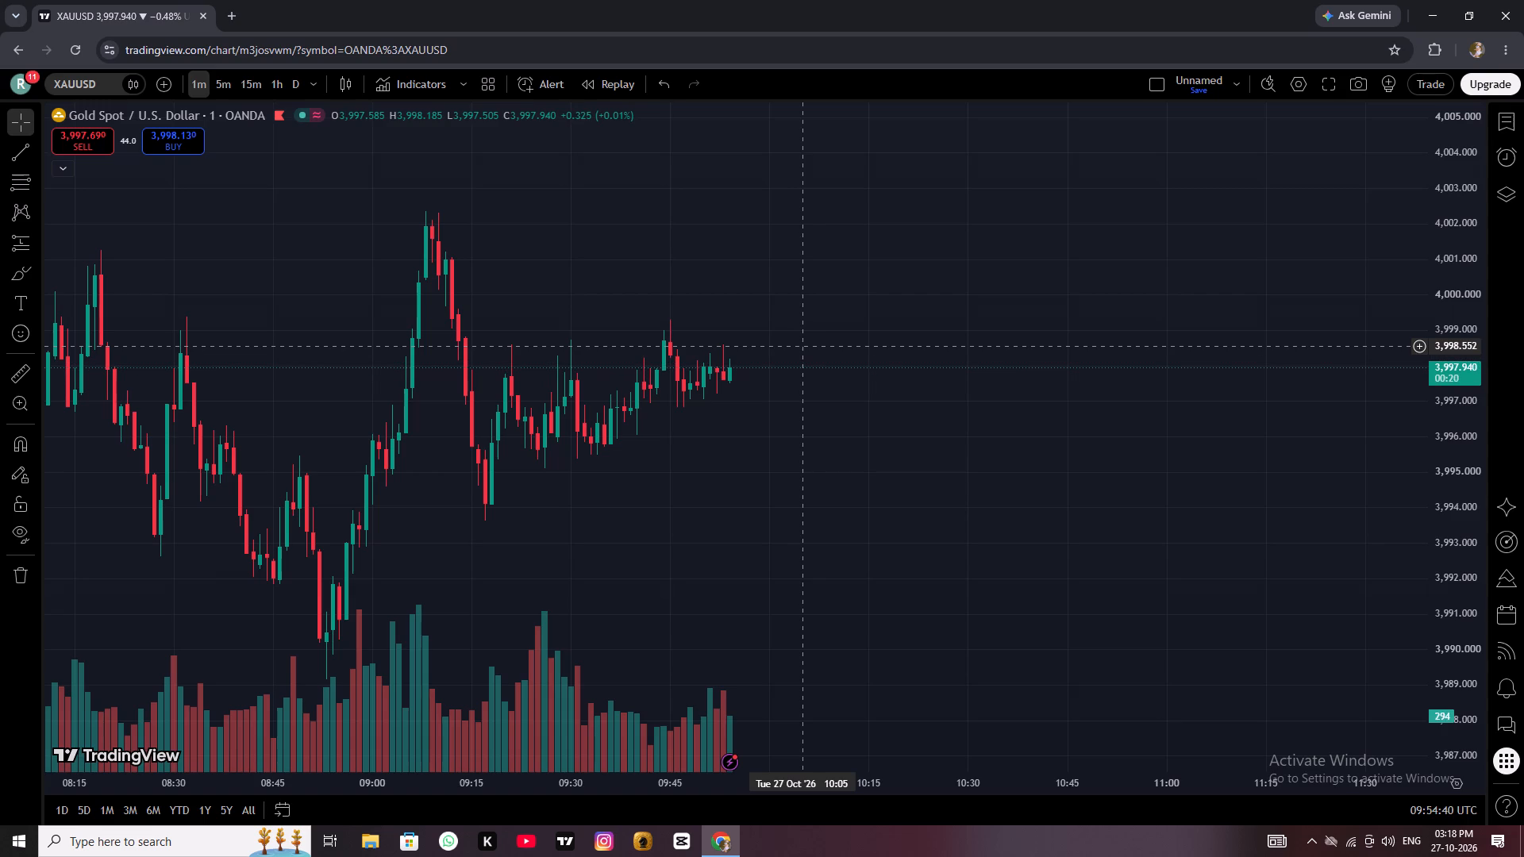
Draw a rectangle zone over the recent highs from 09:15 to about 10:02, between about 3,998.6 and 3,999.4.
left_click_drag(669, 476, 847, 483)
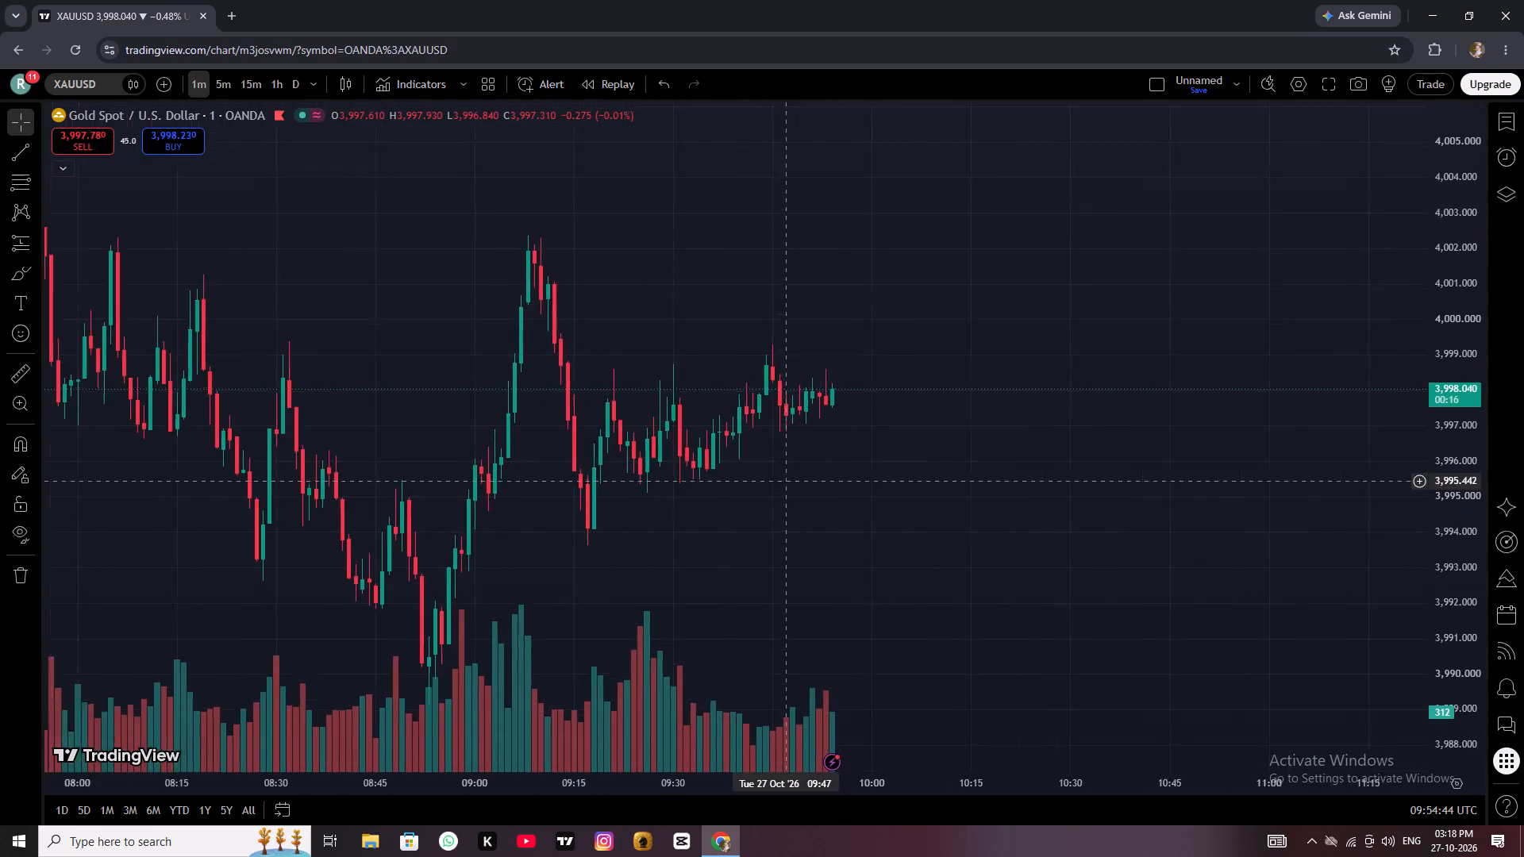
left_click_drag(847, 483, 1110, 464)
left_click_drag(762, 322, 770, 356)
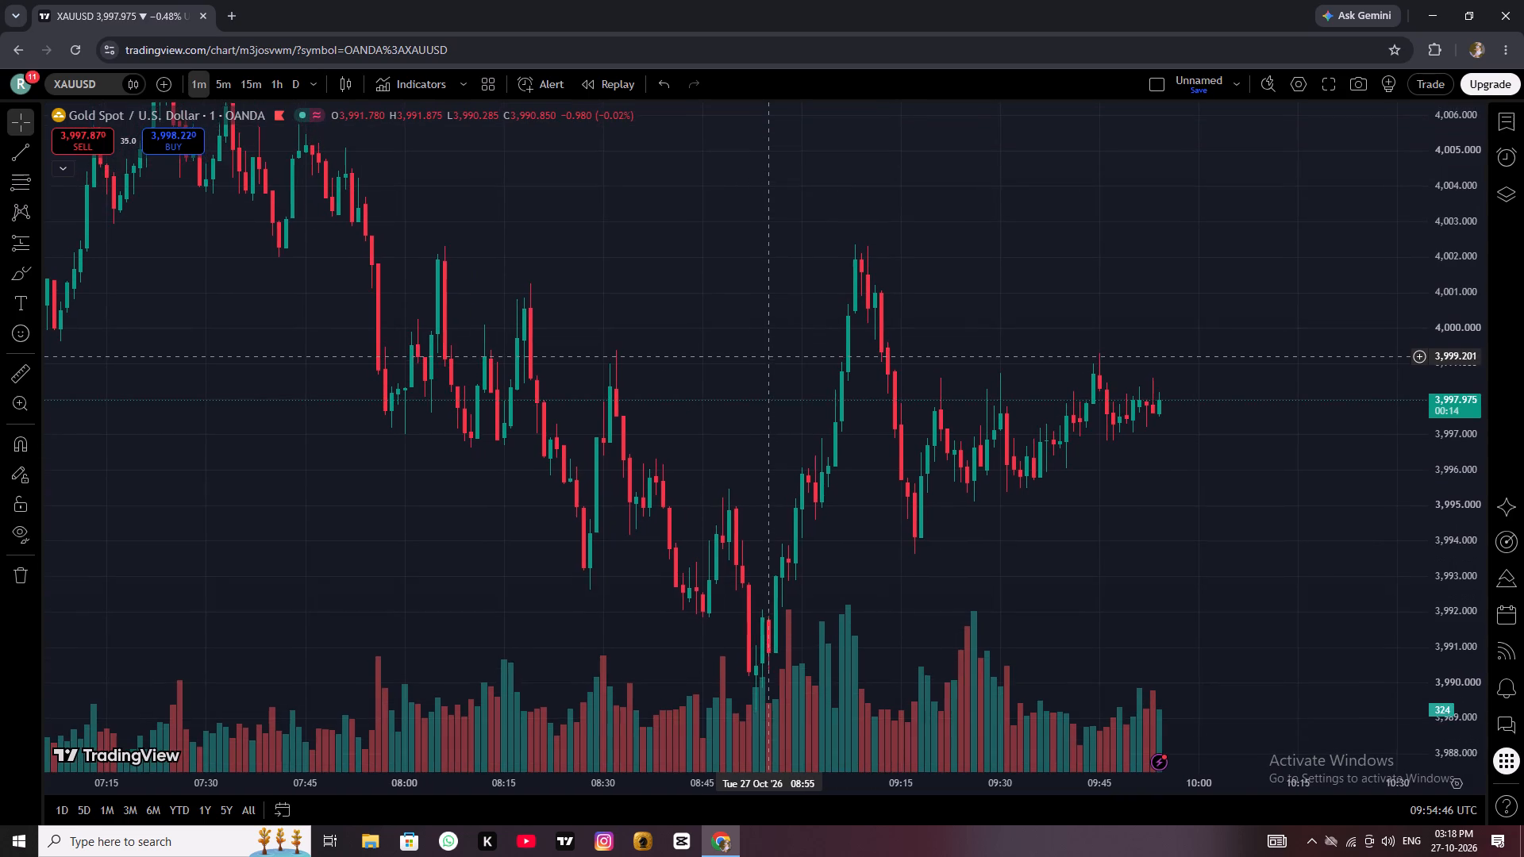
left_click_drag(770, 356, 772, 366)
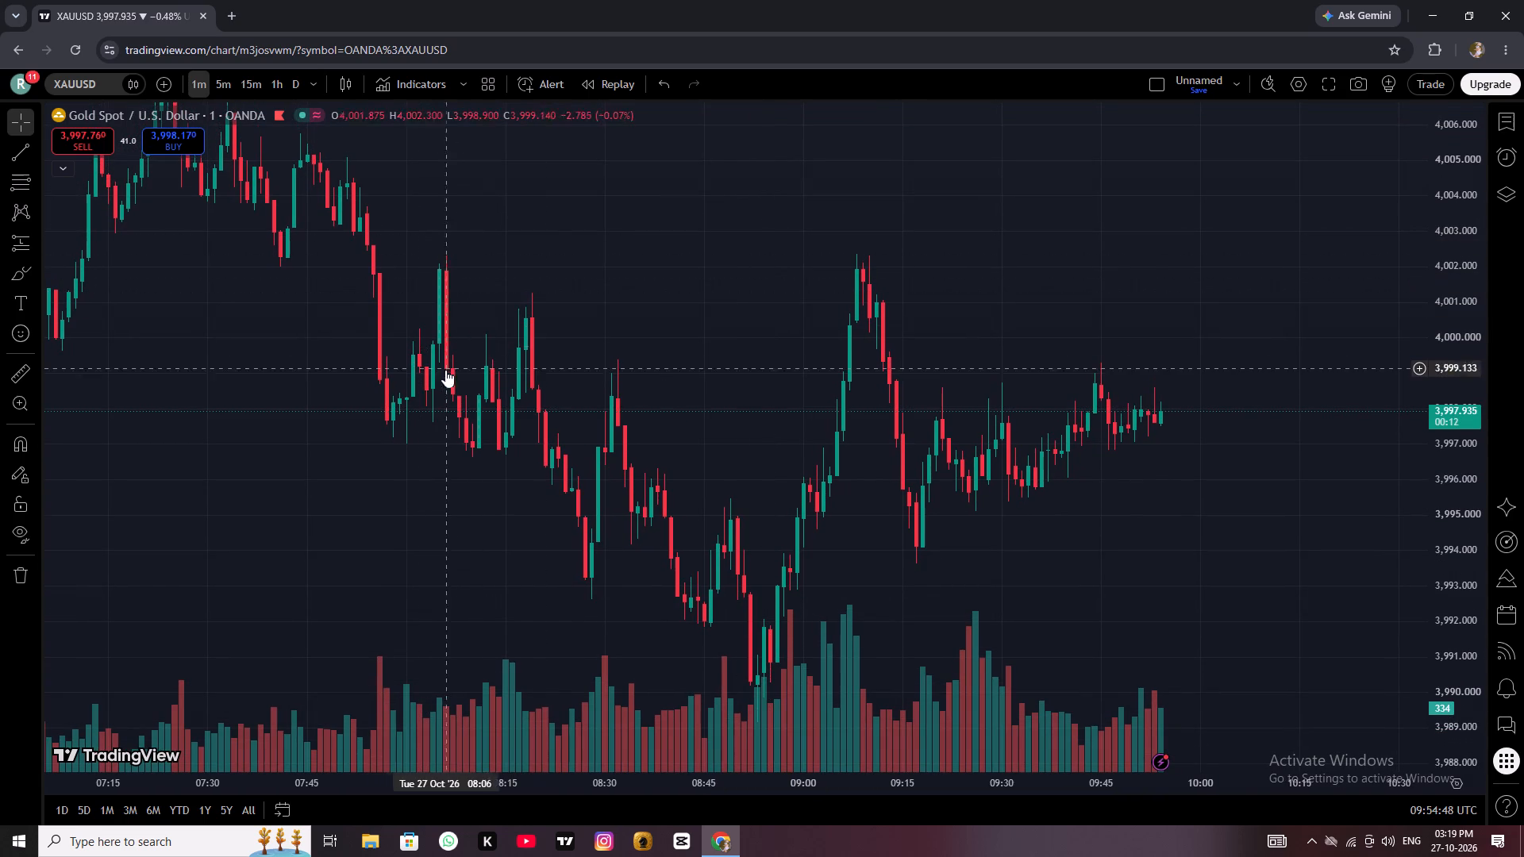
left_click_drag(1153, 351, 743, 350)
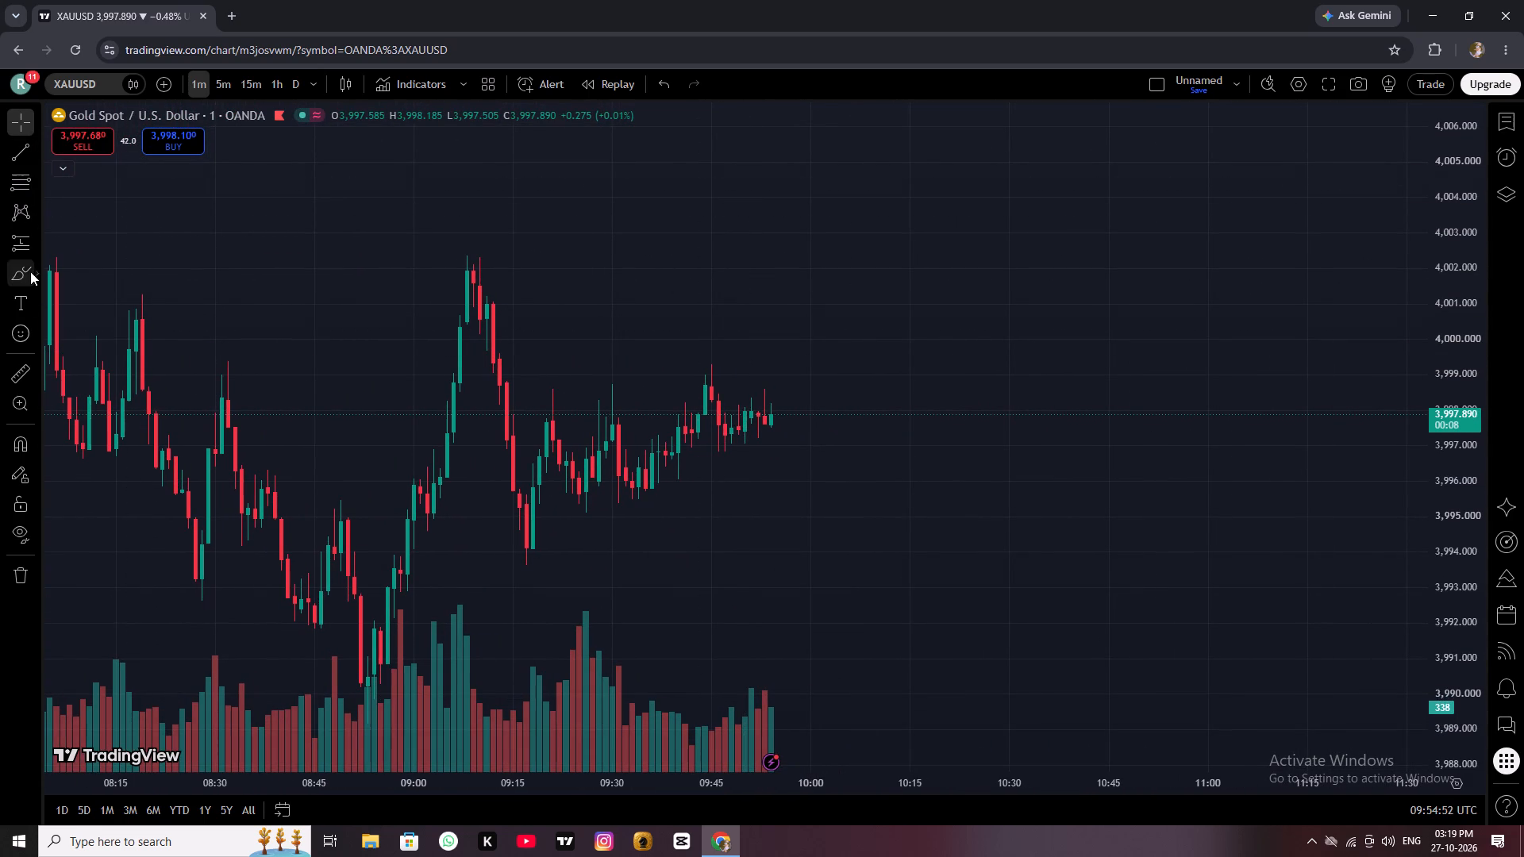
left_click(37, 271)
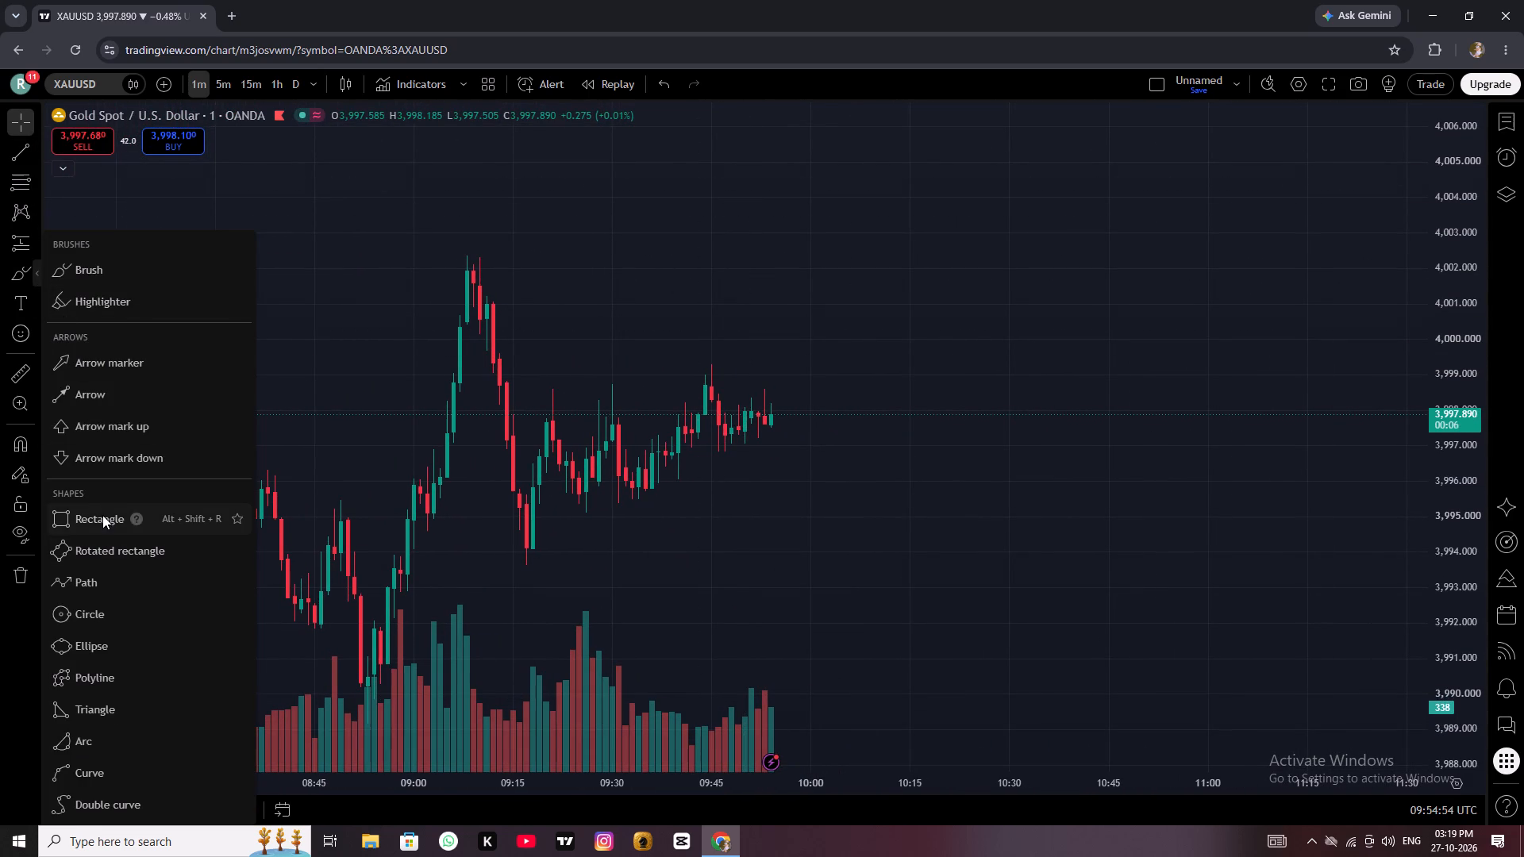
left_click_drag(102, 515, 129, 504)
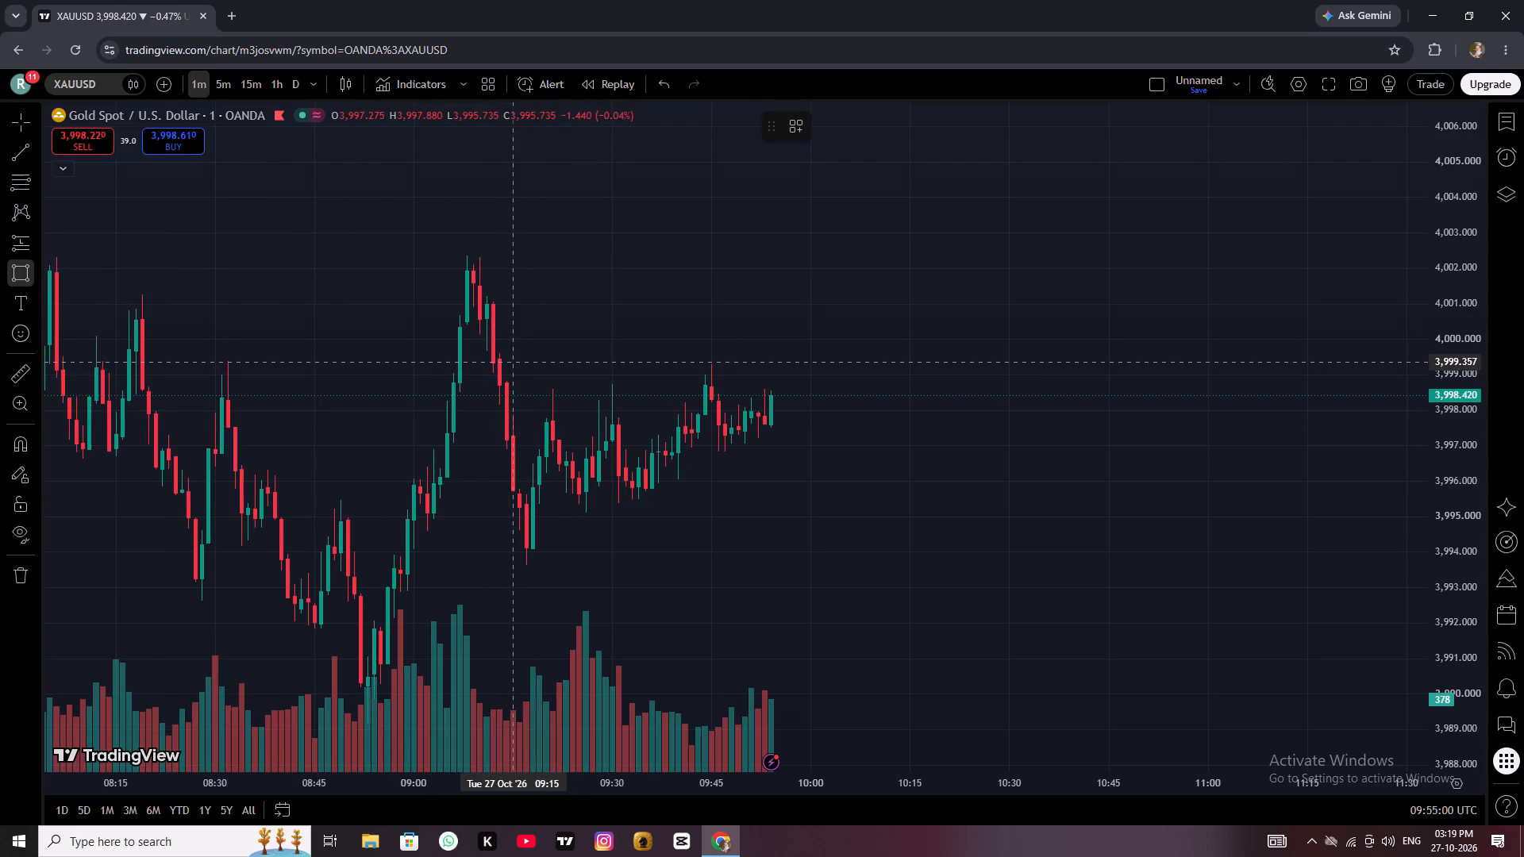
left_click_drag(512, 362, 706, 395)
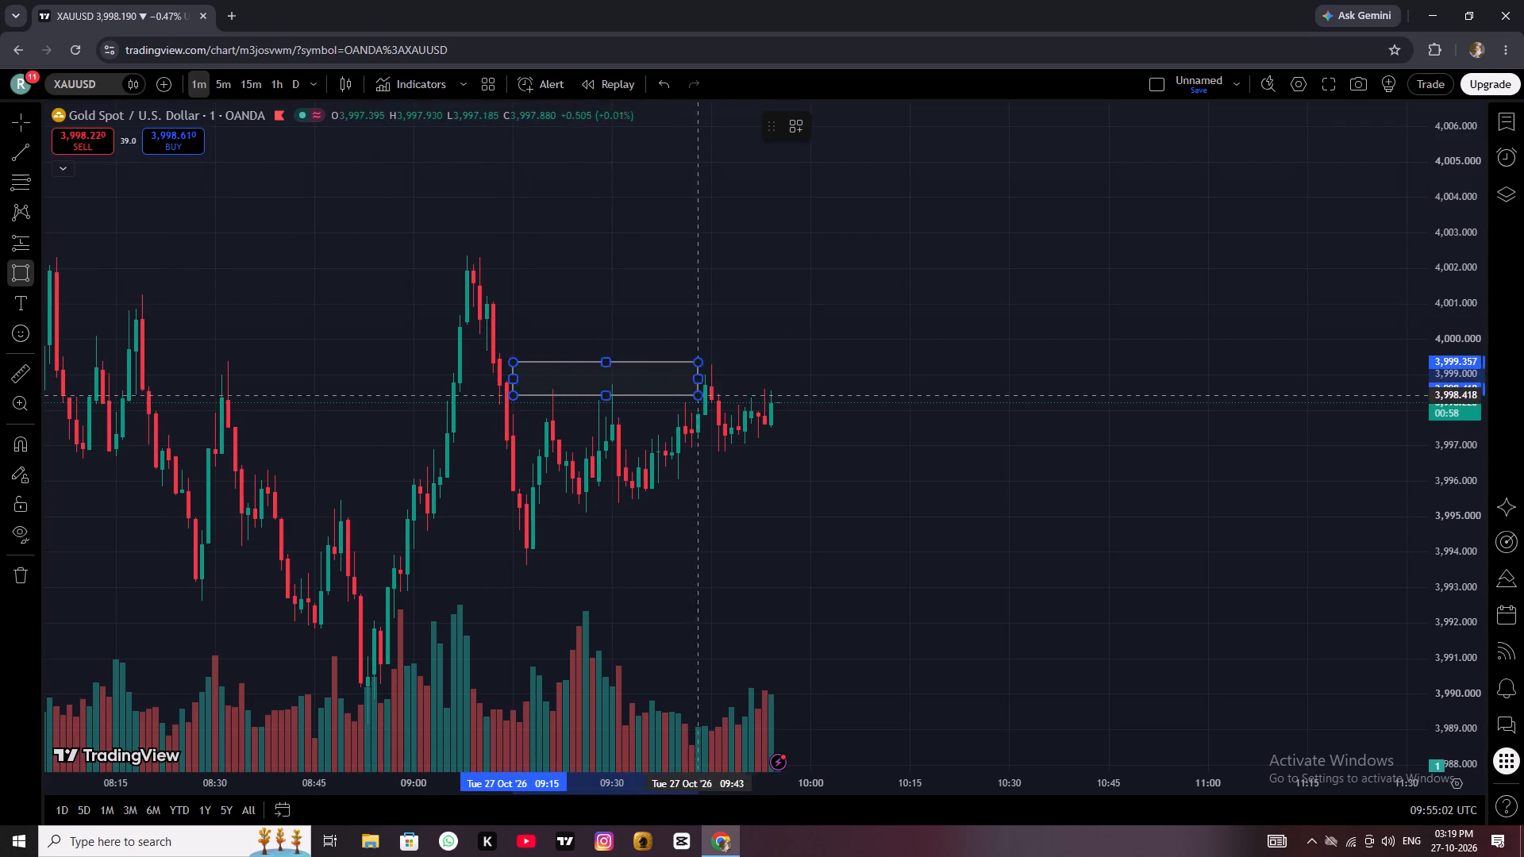
left_click_drag(706, 395, 822, 388)
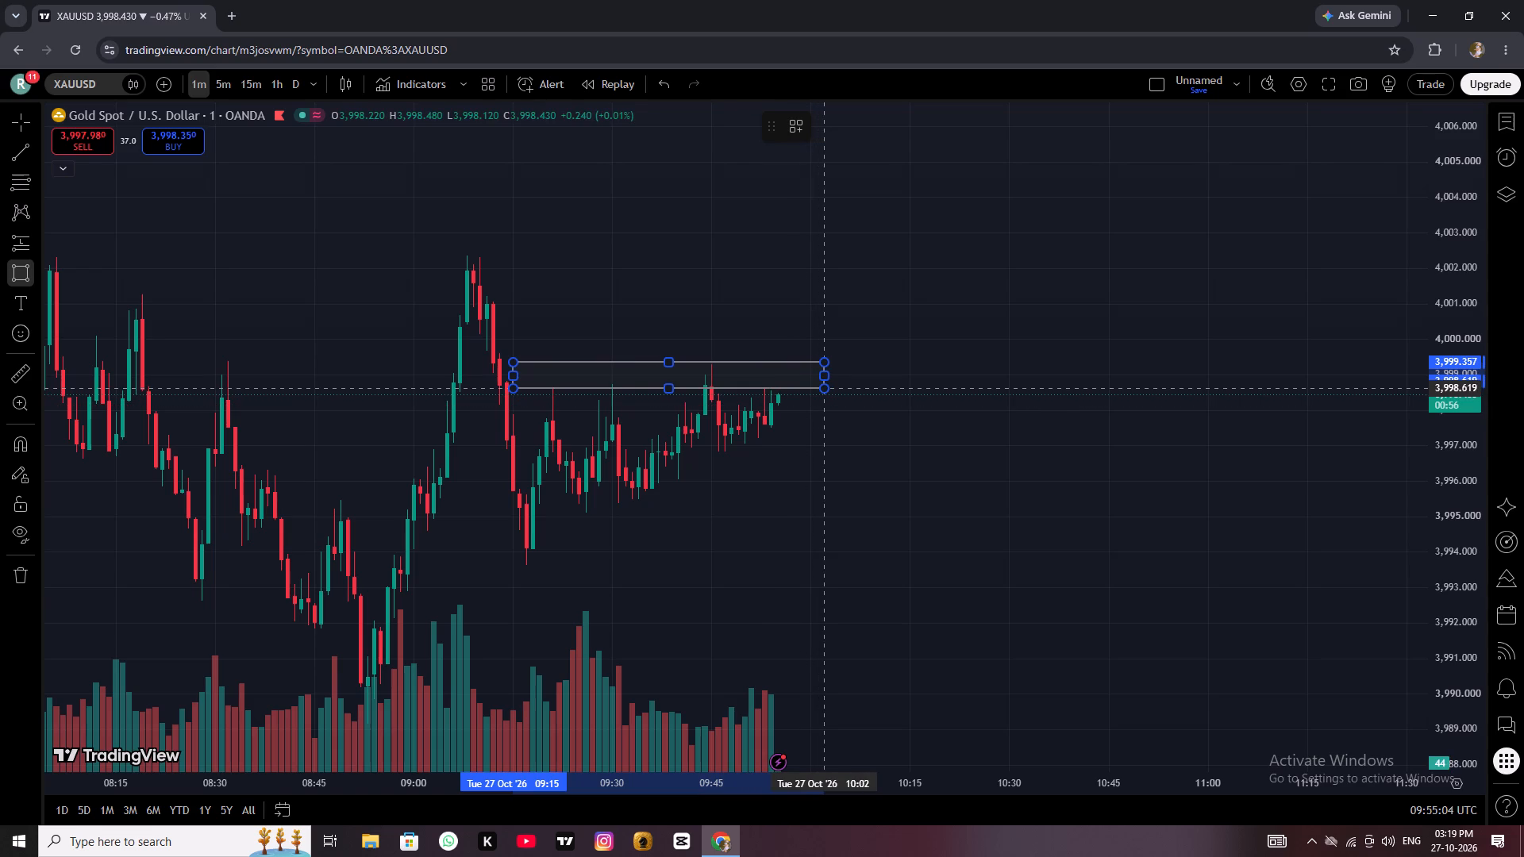
left_click(822, 388)
left_click(1063, 374)
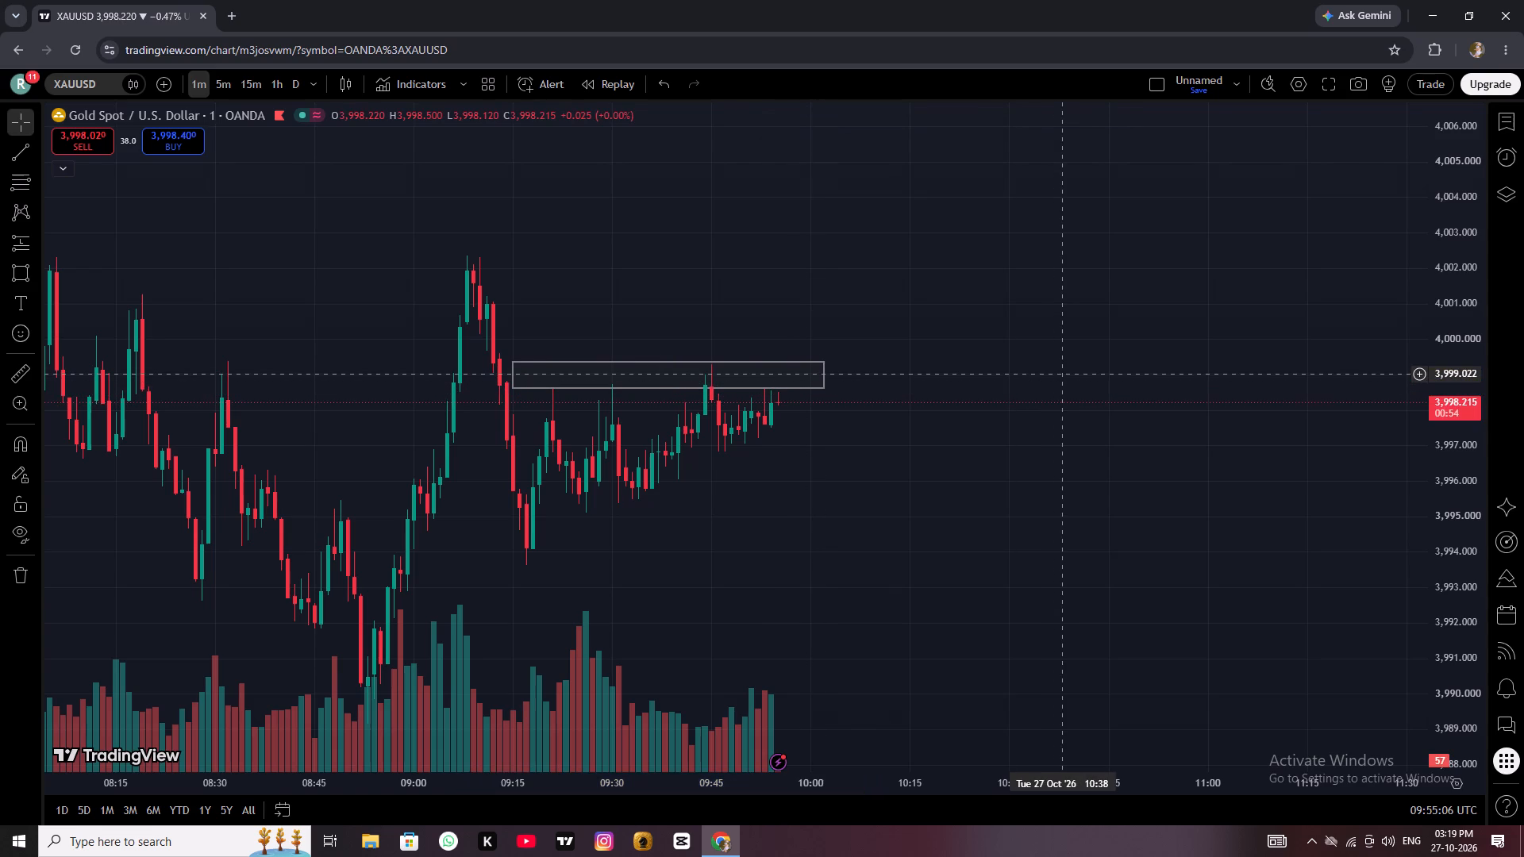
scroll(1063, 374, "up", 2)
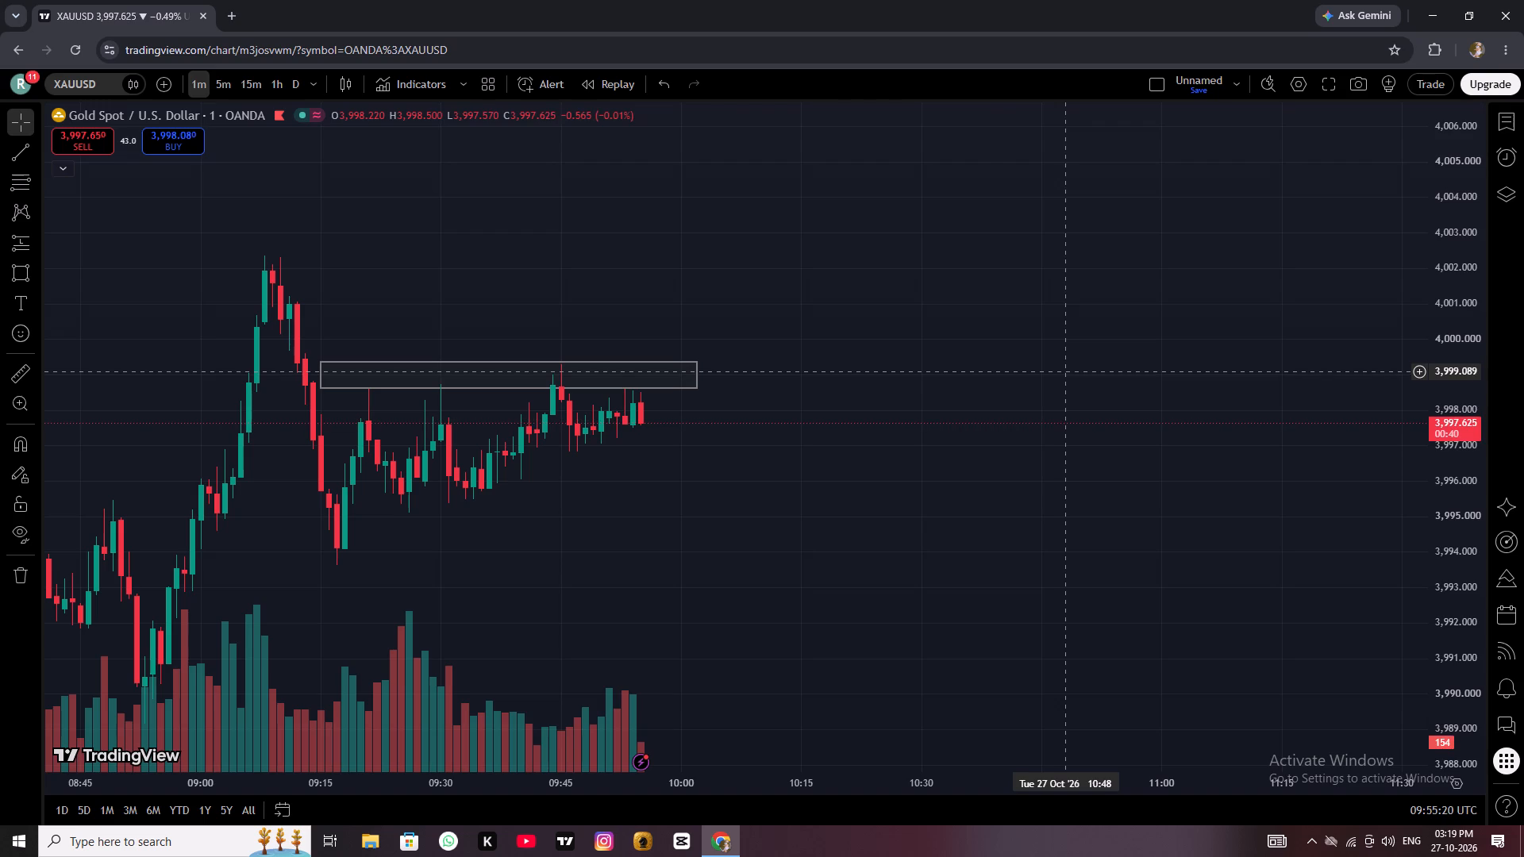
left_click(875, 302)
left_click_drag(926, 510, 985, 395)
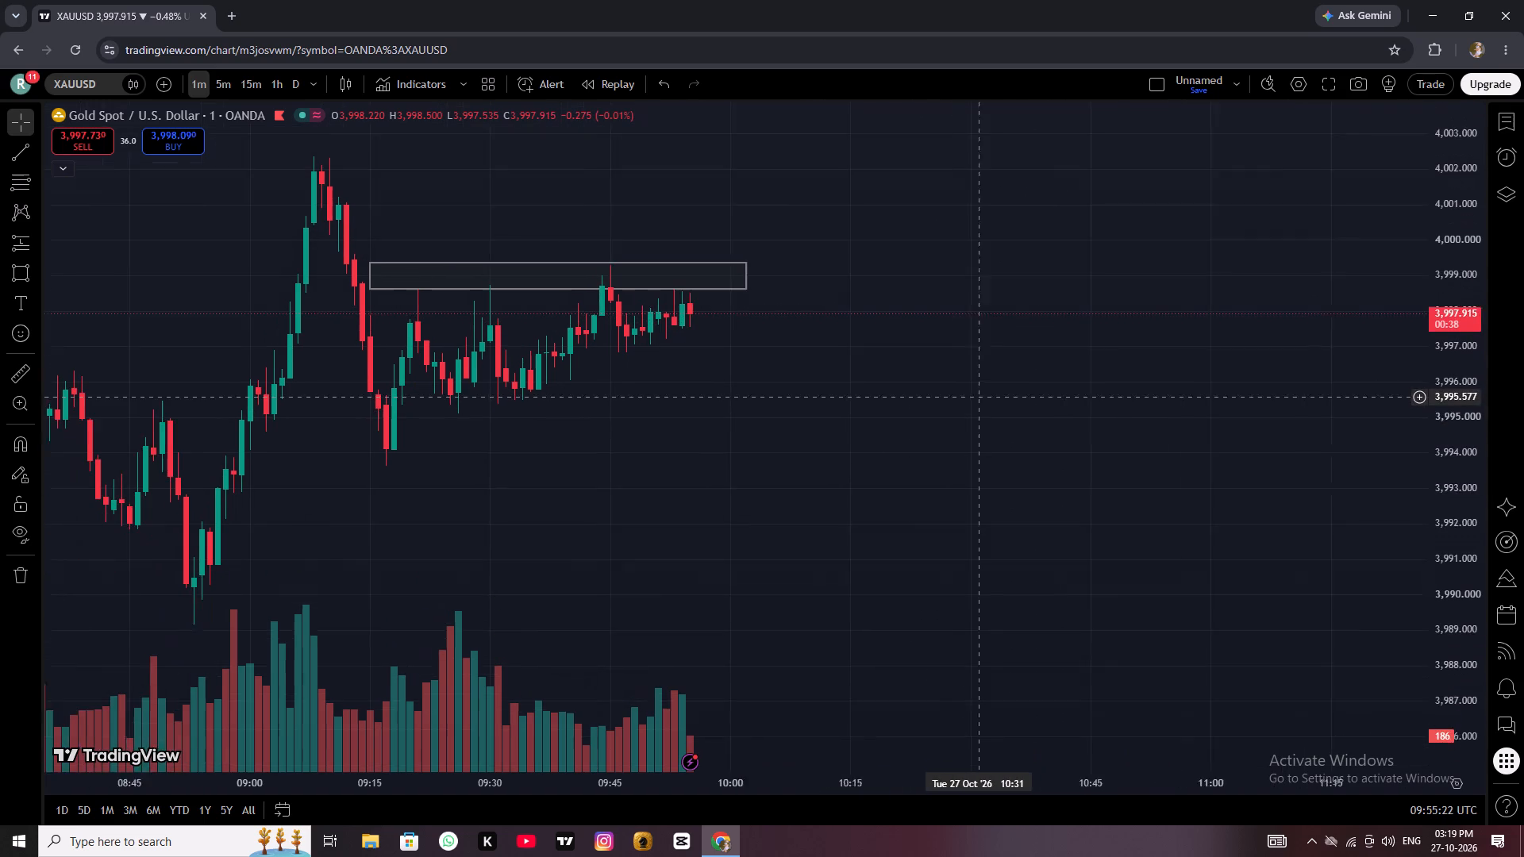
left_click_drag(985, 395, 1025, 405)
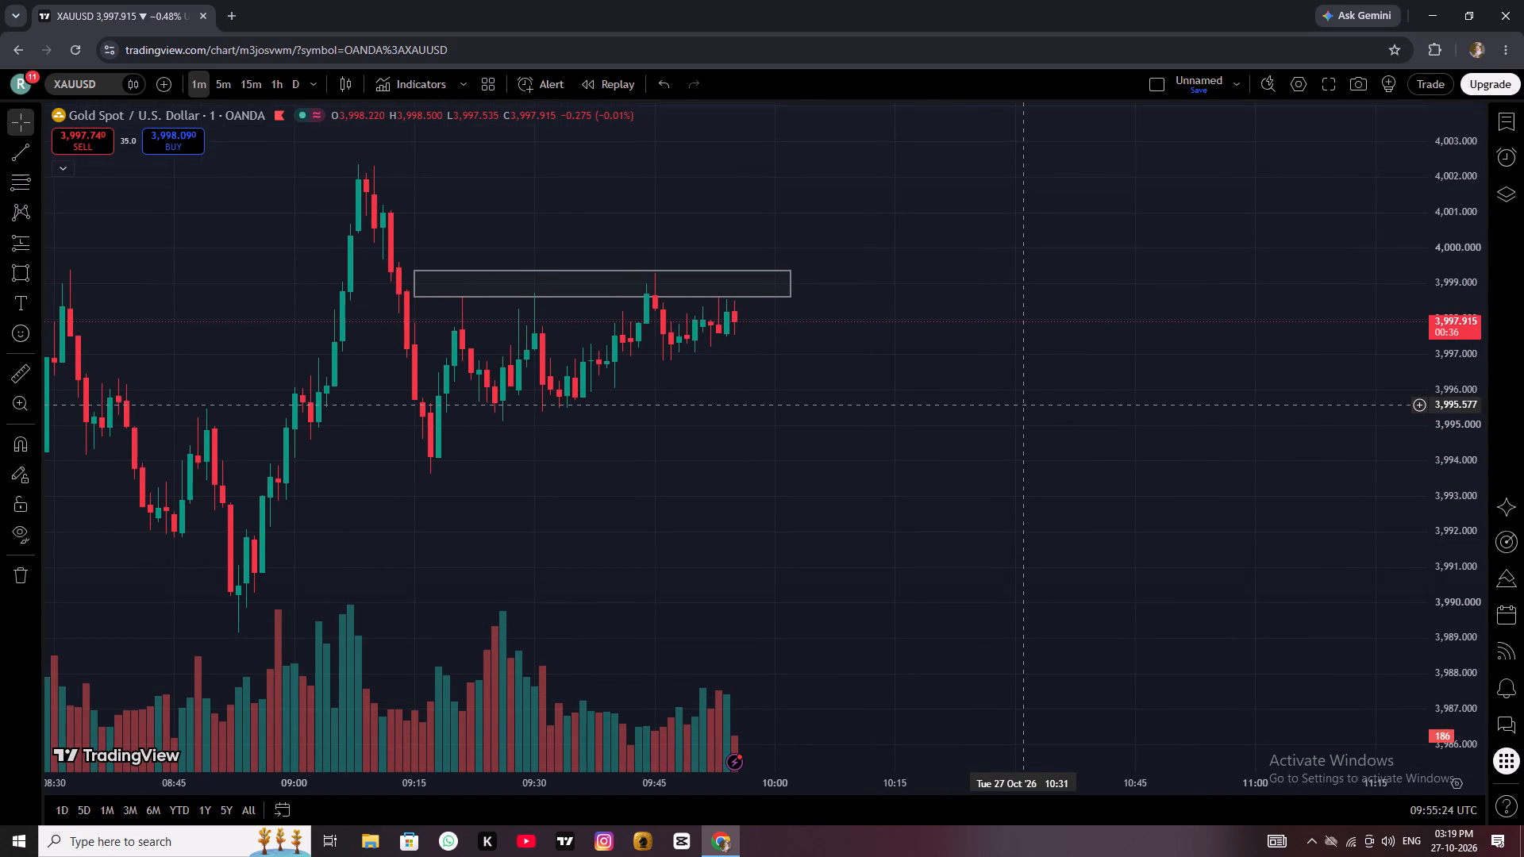
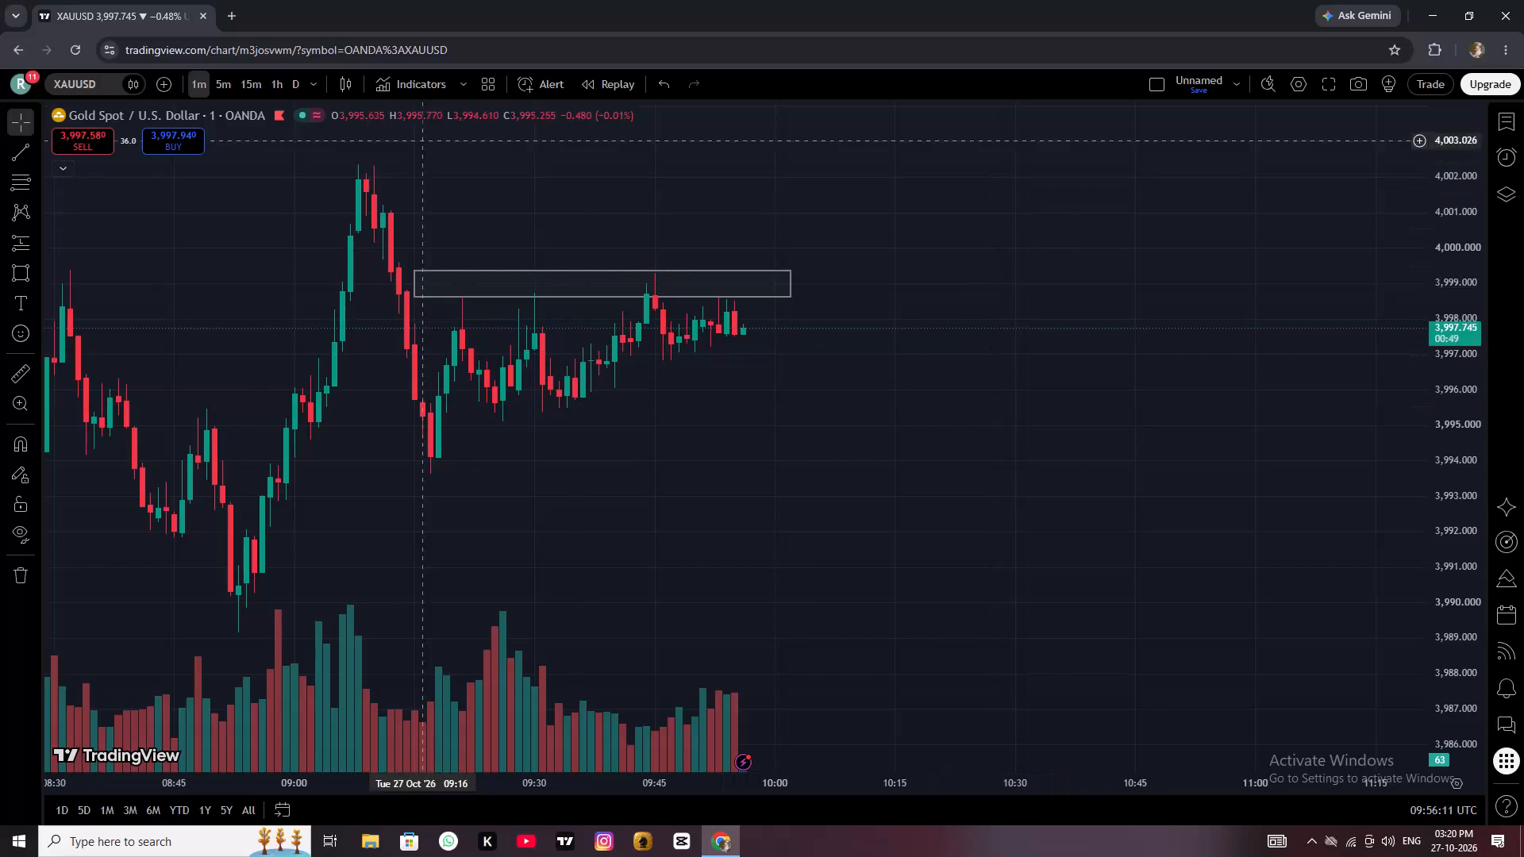
Open the Exness web trading terminal in a new browser tab, with another blank tab beside it.
left_click(228, 11)
left_click(1159, 496)
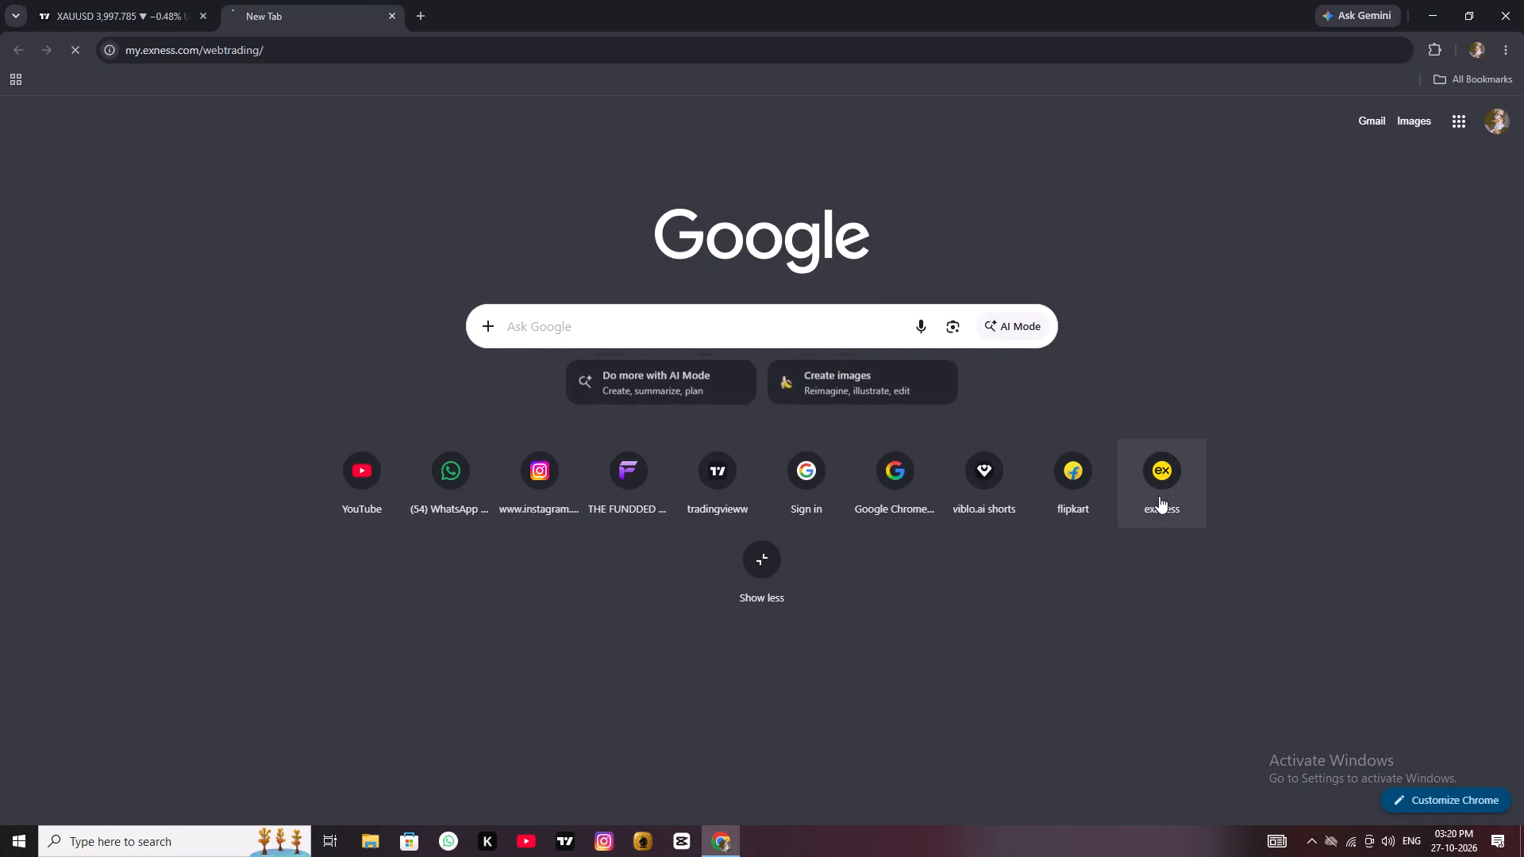
left_click(421, 17)
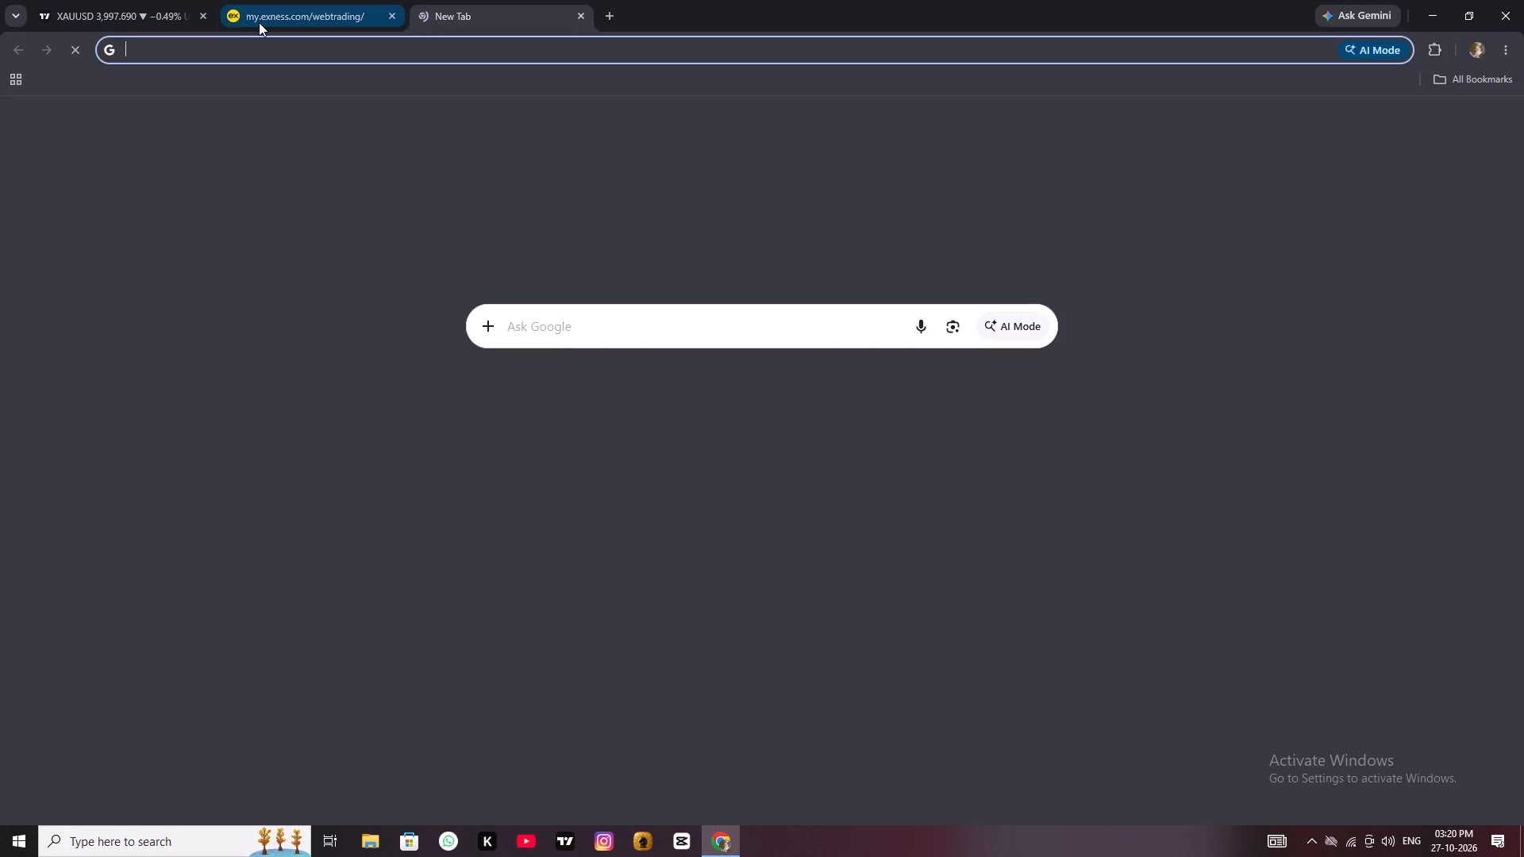
left_click(247, 22)
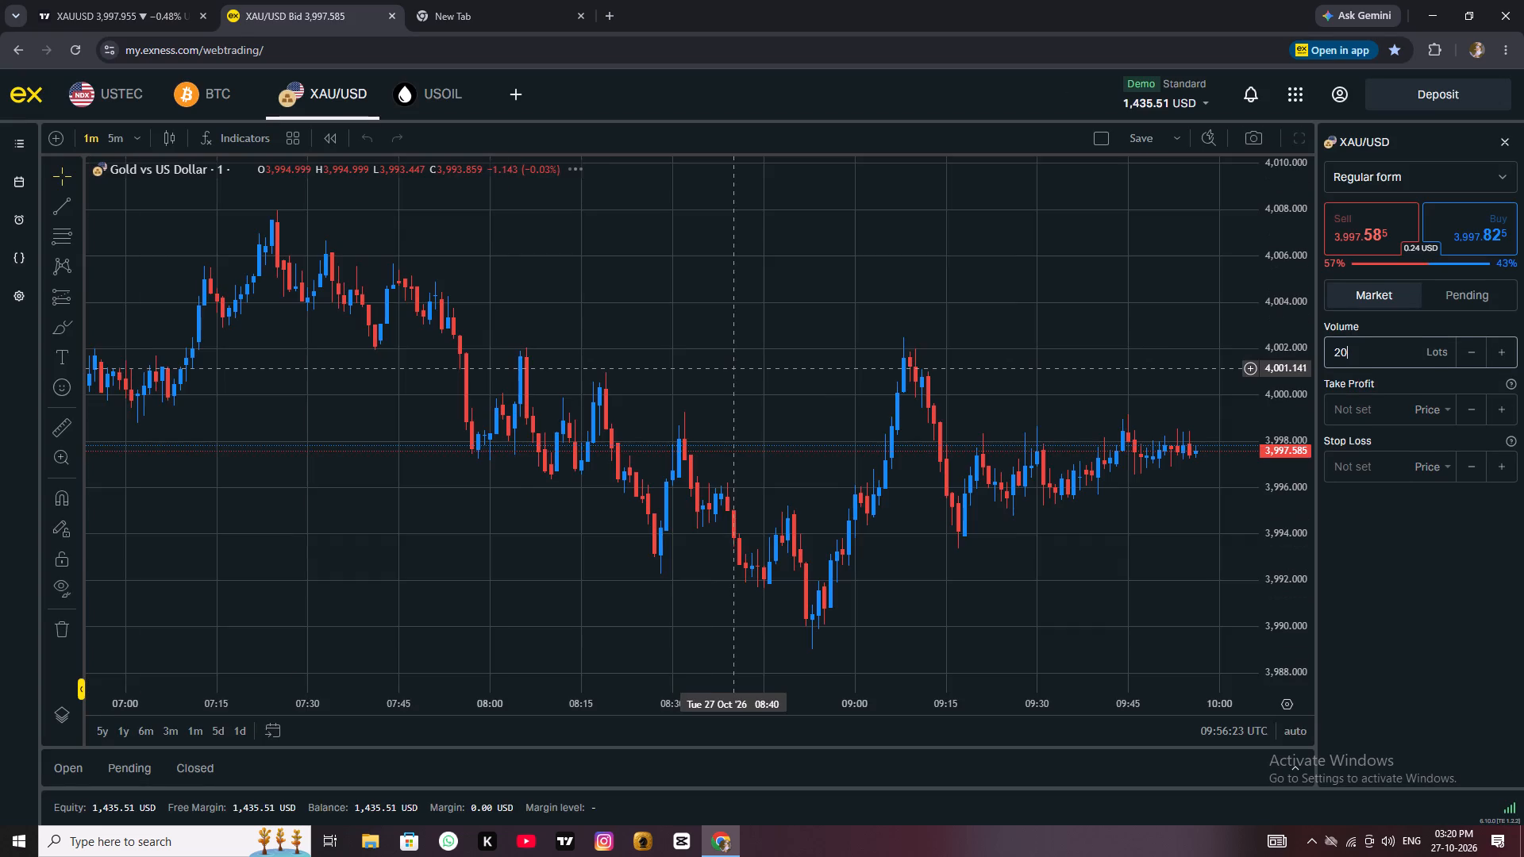
Examine recent price action on the XAU/USD and BTC one-minute charts, tracing Bitcoin's swings back to about 04:00.
scroll(734, 368, "up", 2)
scroll(734, 368, "down", 2)
left_click_drag(1061, 296, 966, 296)
left_click(206, 86)
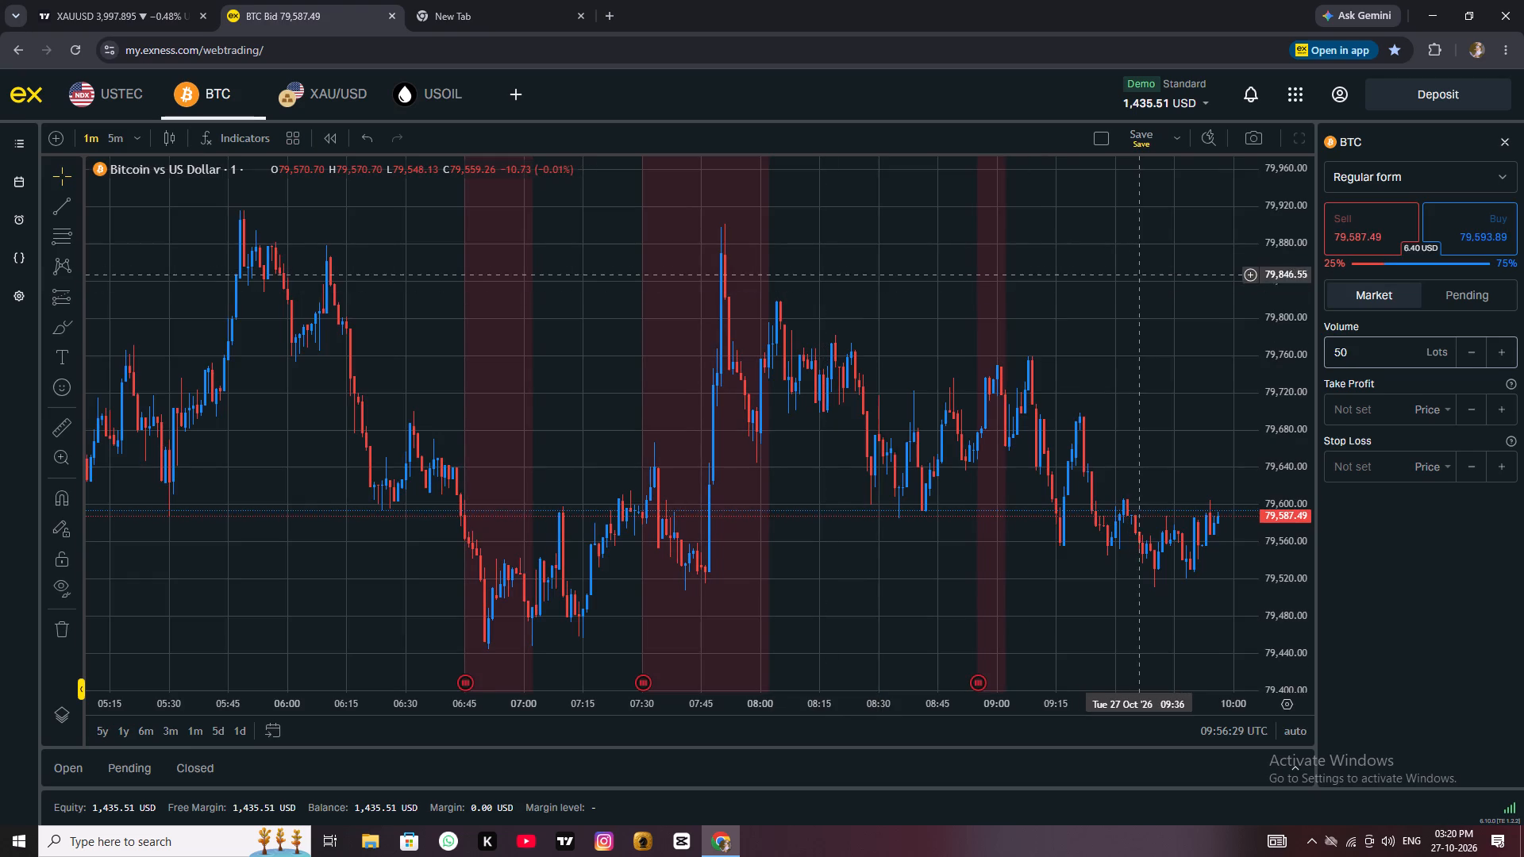
left_click_drag(1137, 294, 1033, 302)
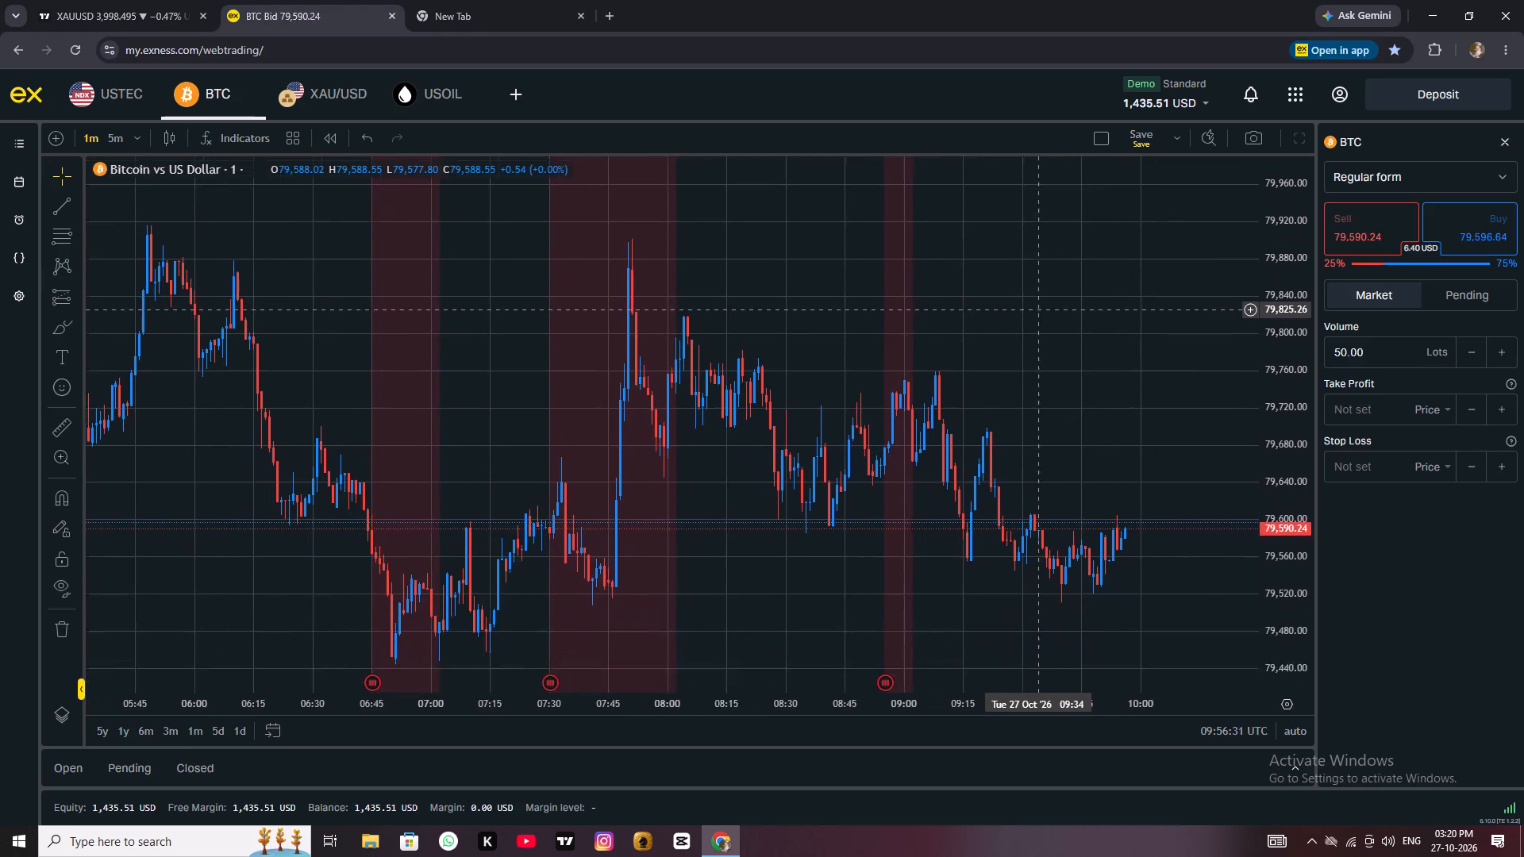
left_click_drag(1033, 302, 916, 268)
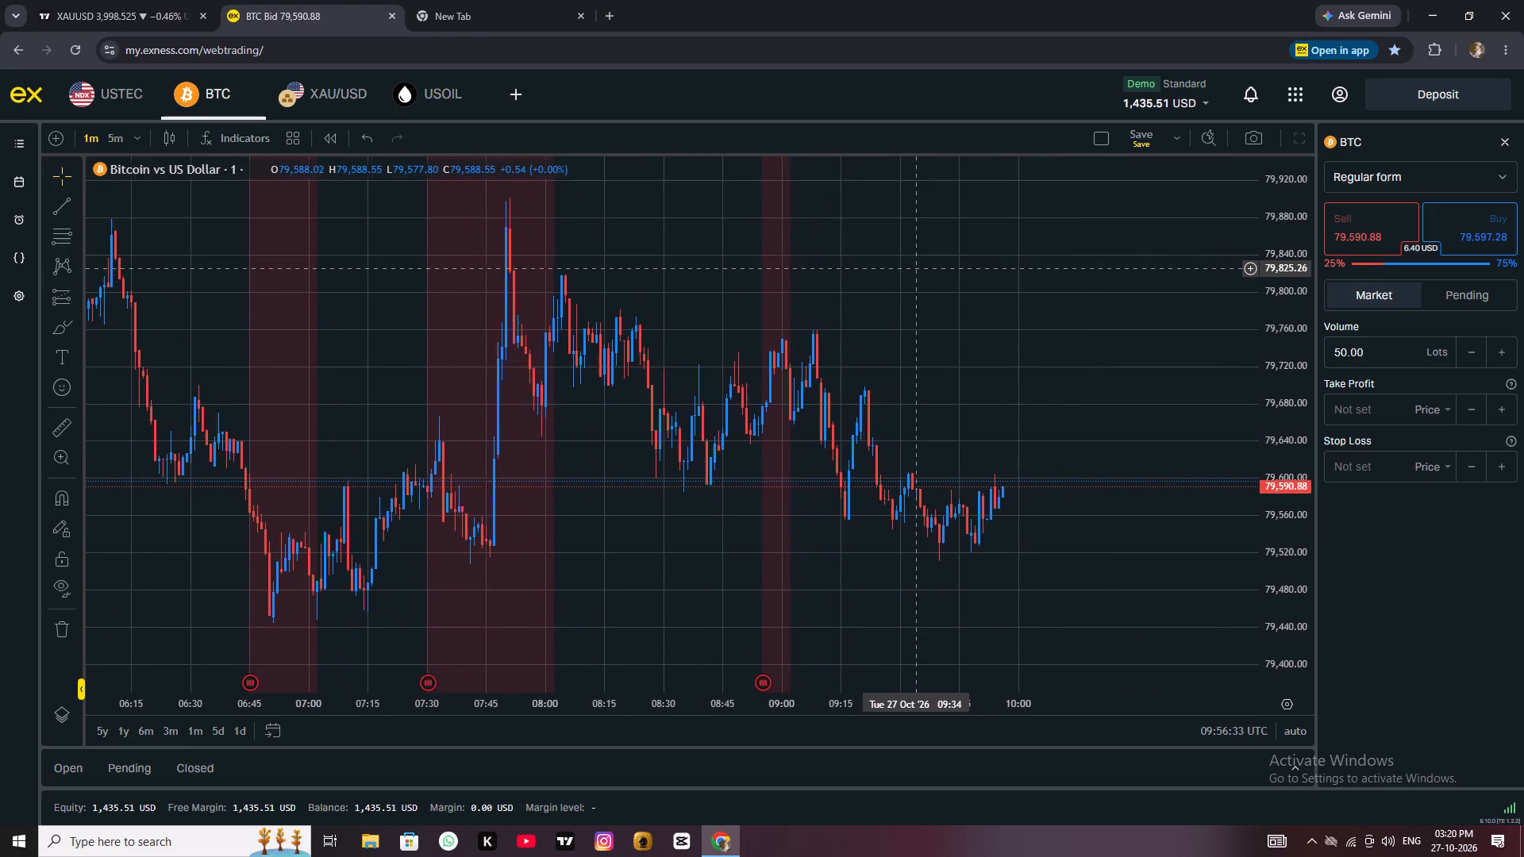
left_click_drag(916, 268, 899, 268)
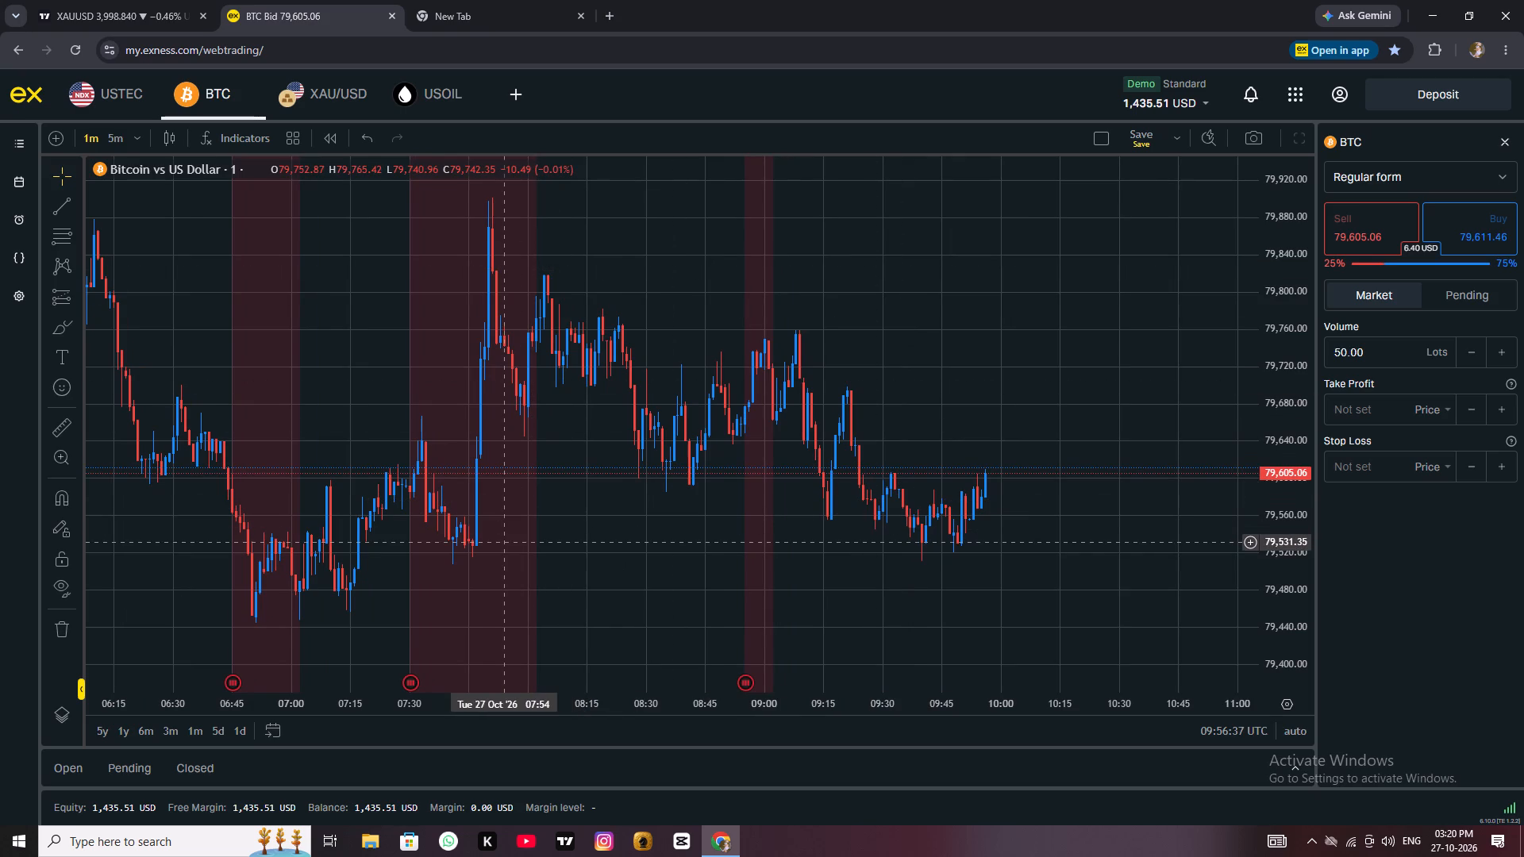
left_click_drag(930, 357, 844, 295)
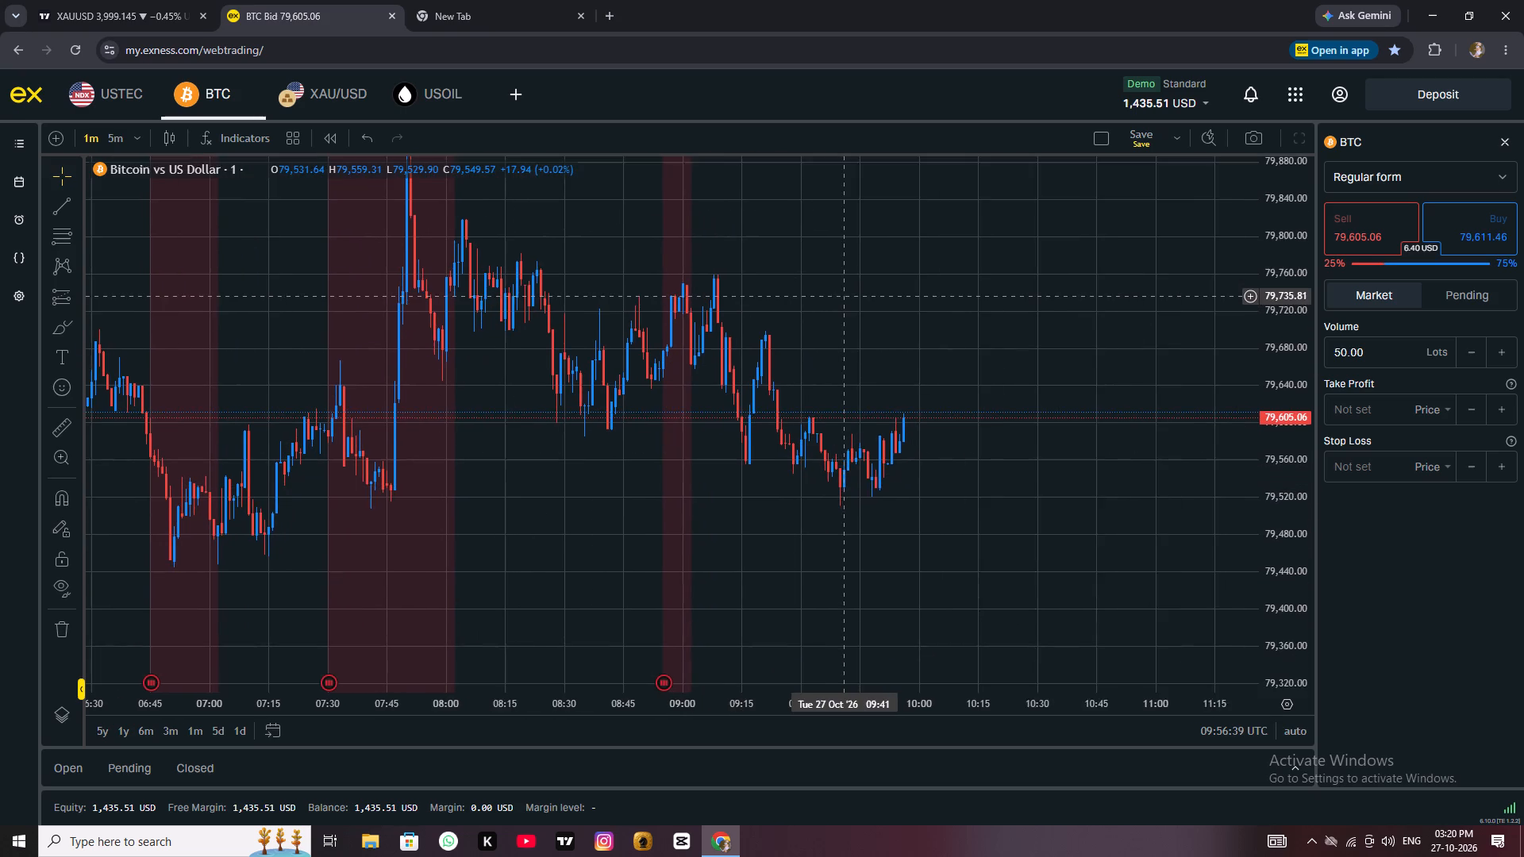
left_click_drag(844, 295, 887, 344)
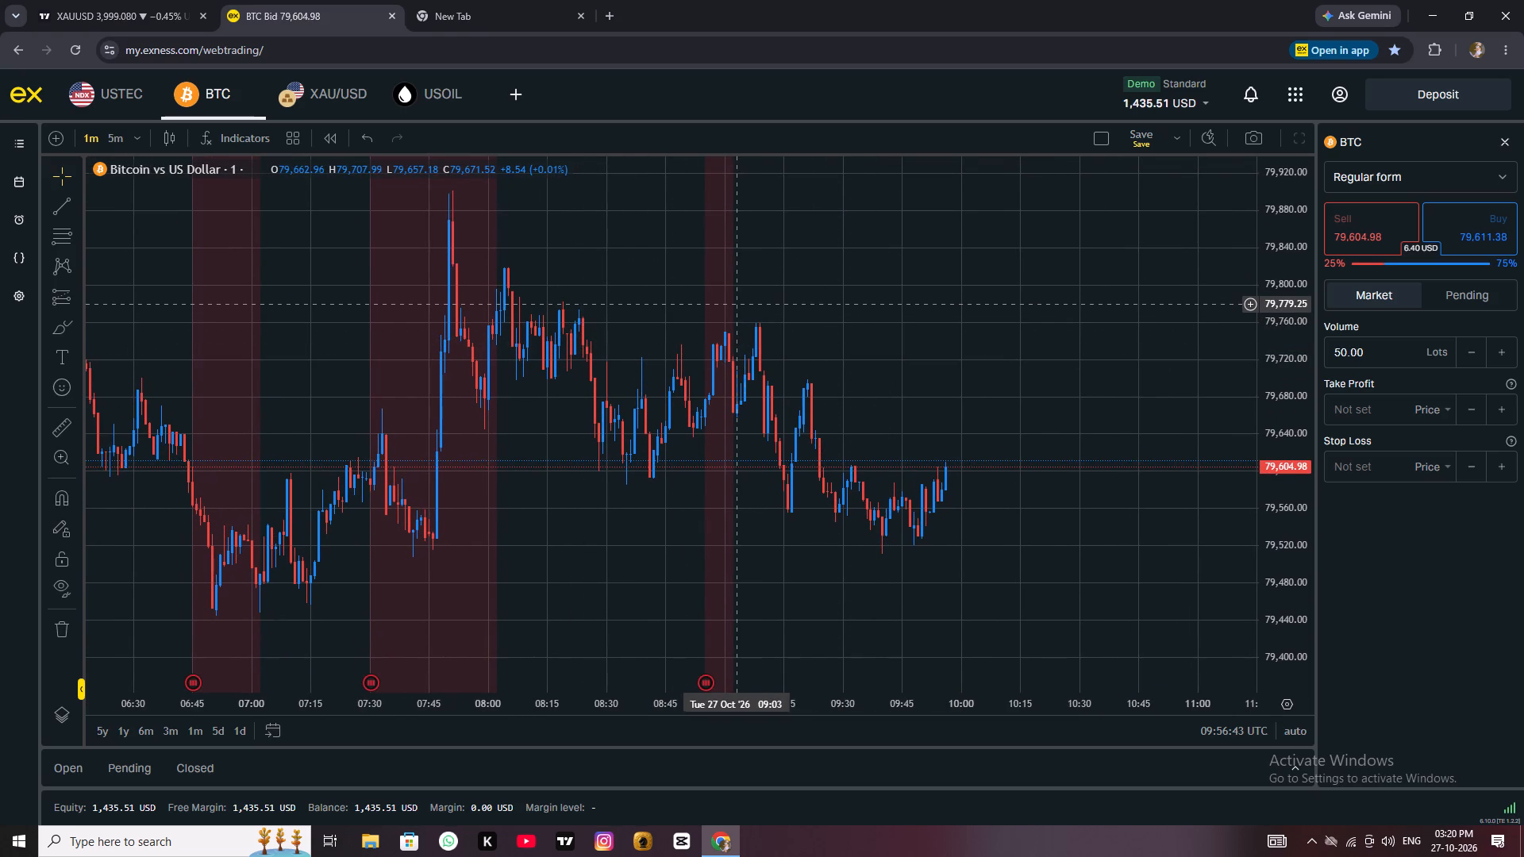
left_click_drag(736, 304, 977, 288)
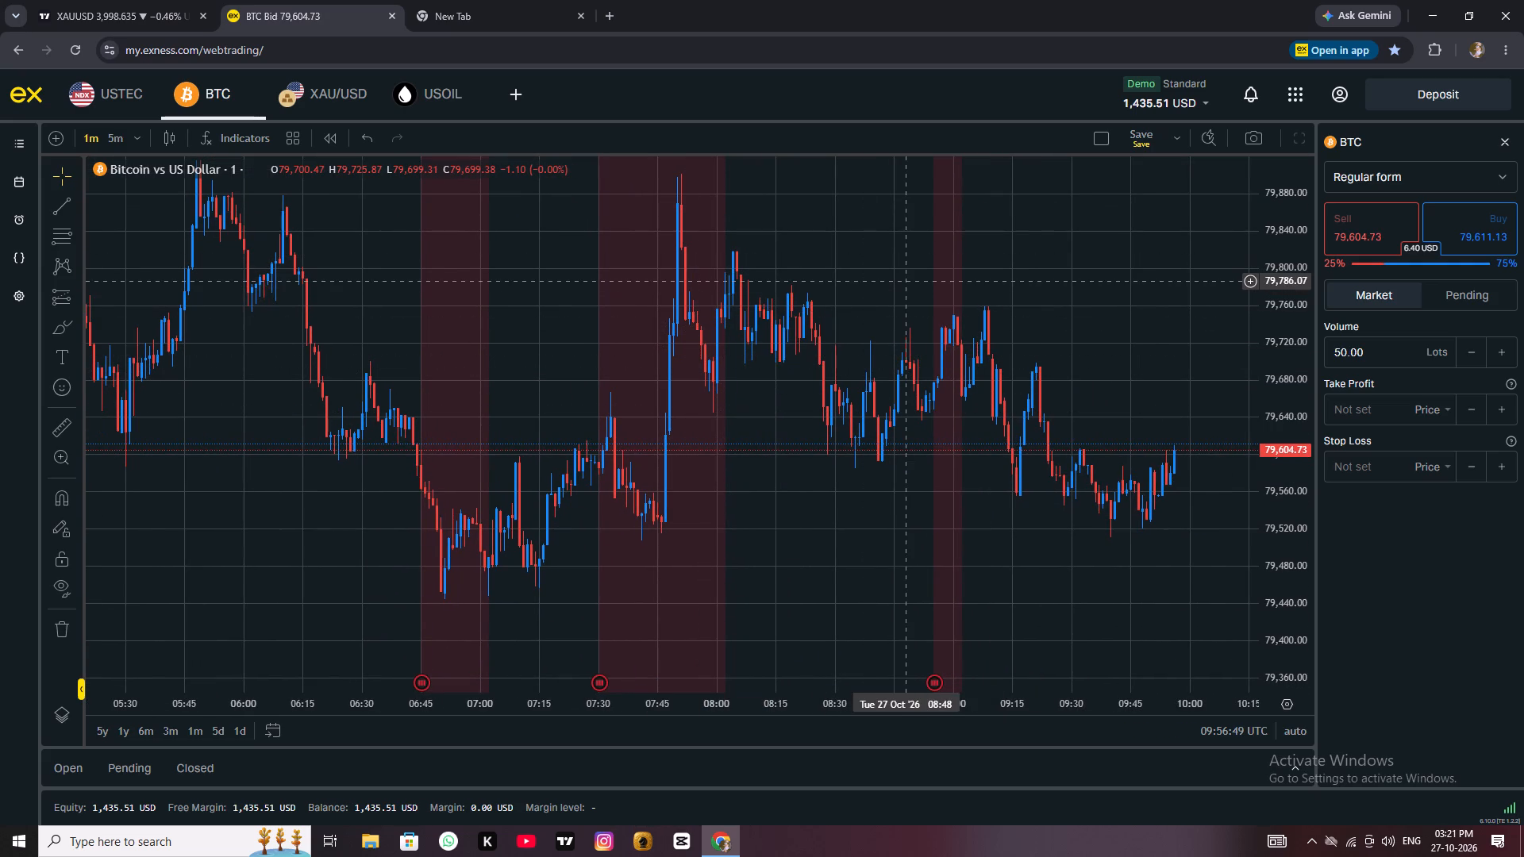
left_click_drag(904, 281, 999, 336)
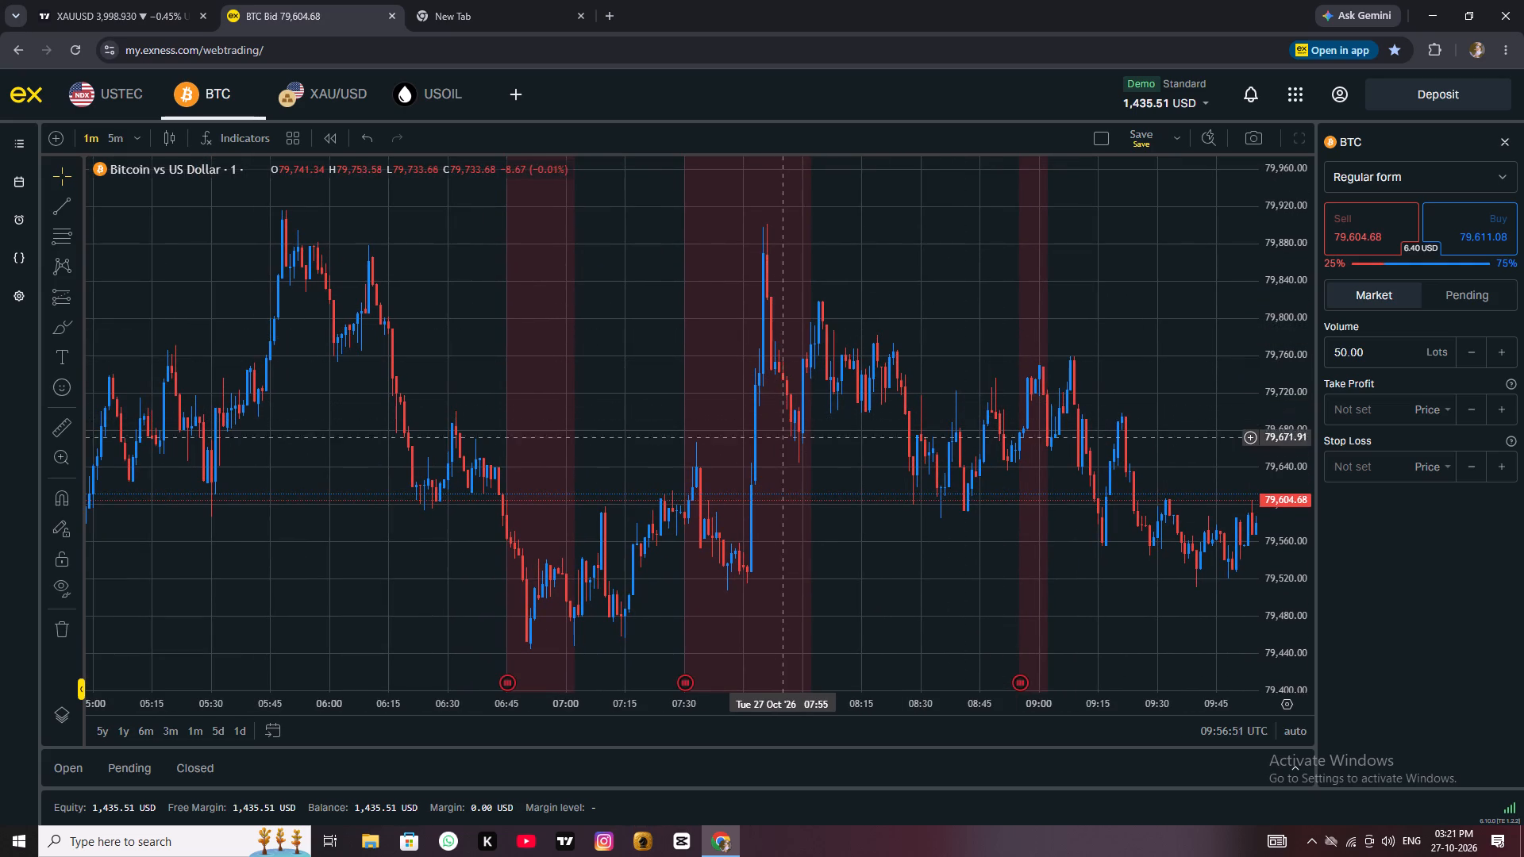
left_click_drag(676, 348, 981, 316)
left_click_drag(825, 324, 836, 338)
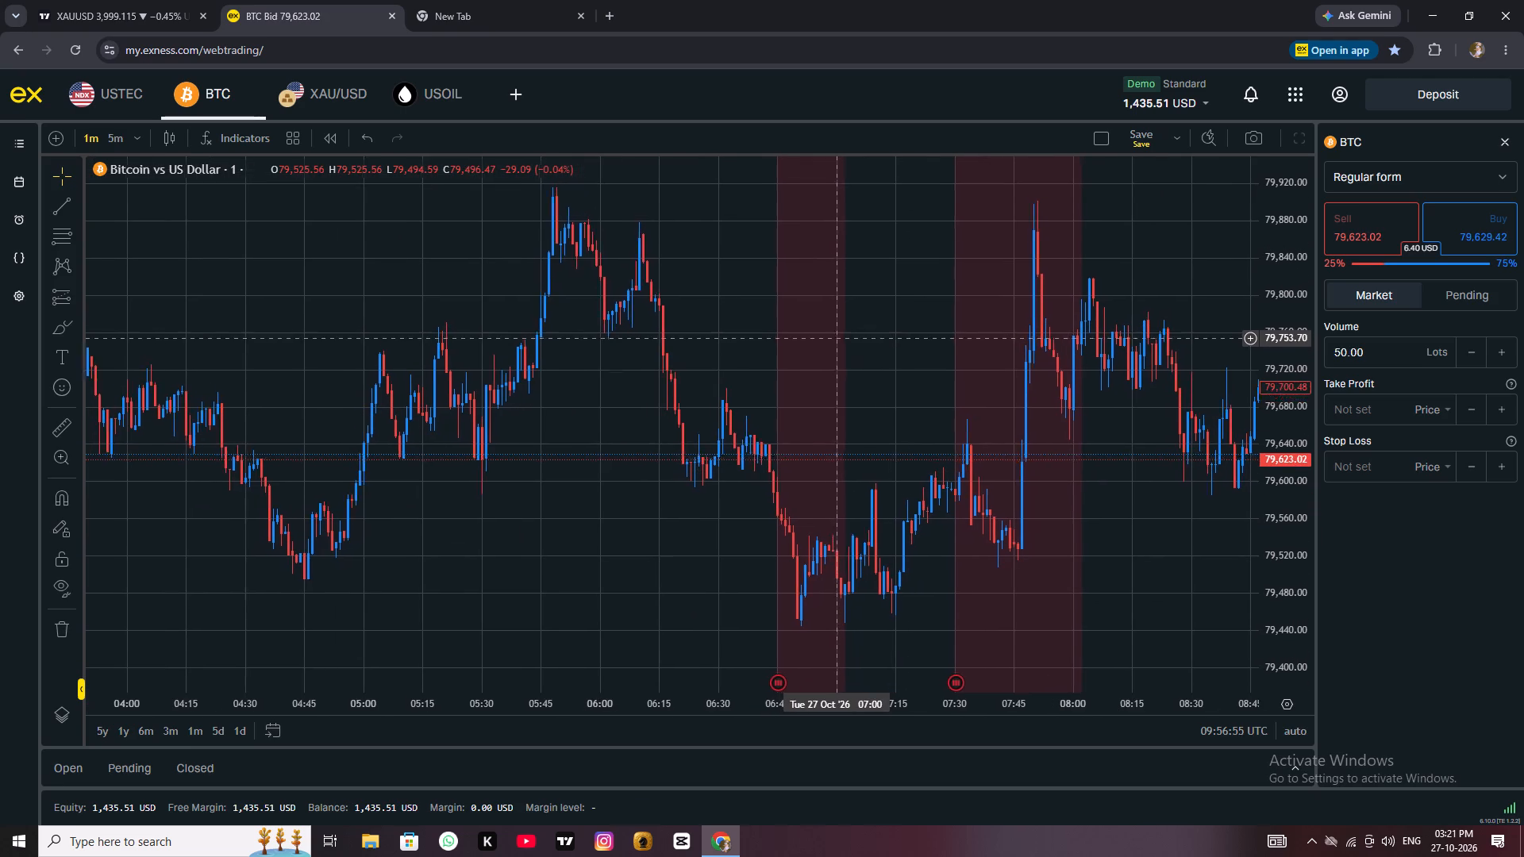
left_click_drag(836, 338, 840, 343)
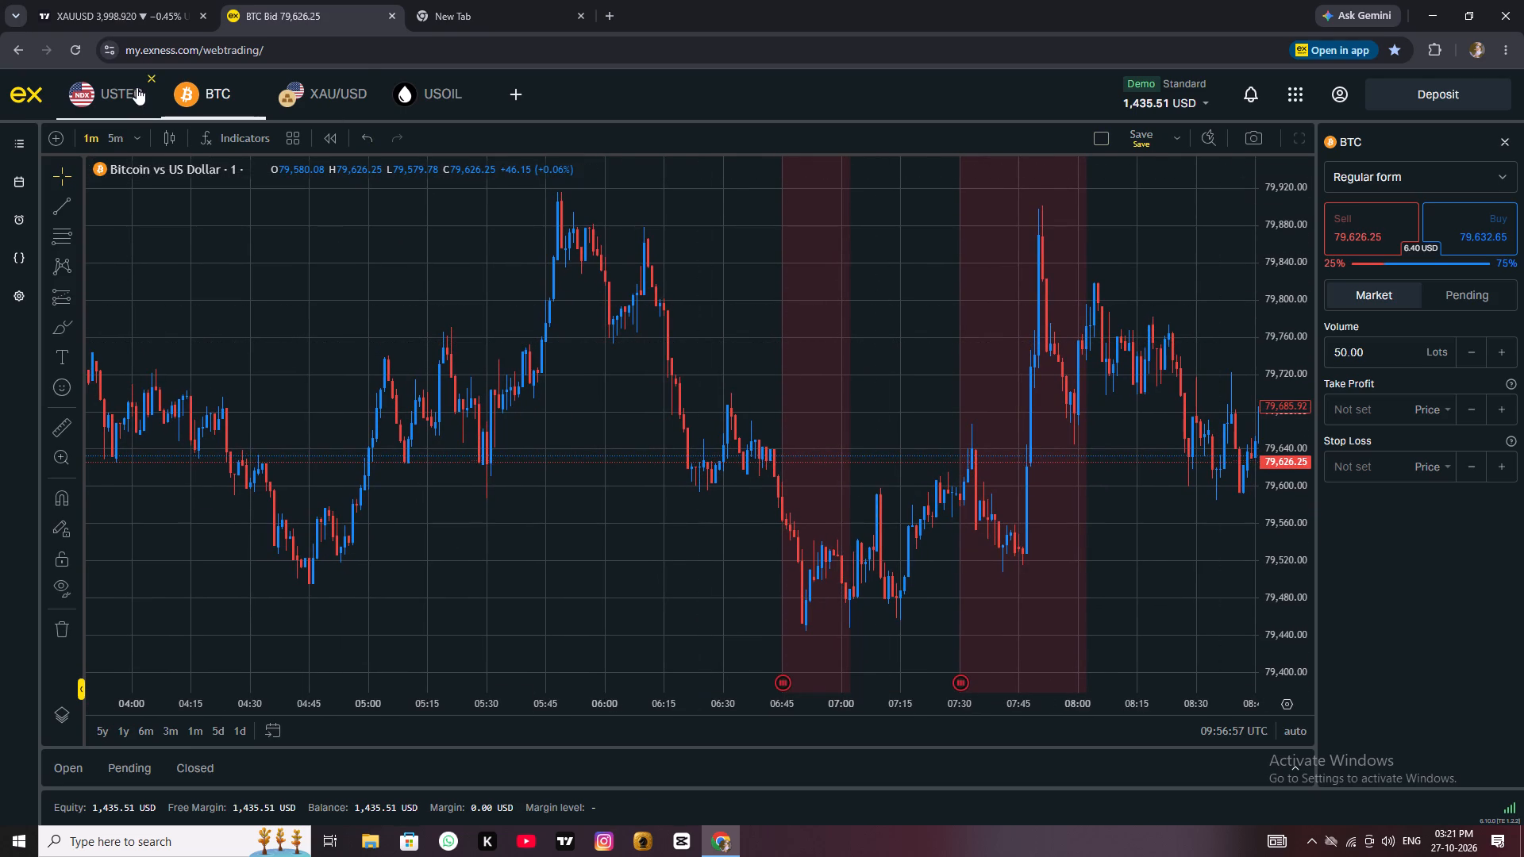
On the USTEC chart, draw a rectangle zone over the recent highs from 08:58 to about 10:13, between about 29,331 and 29,342.
left_click(134, 101)
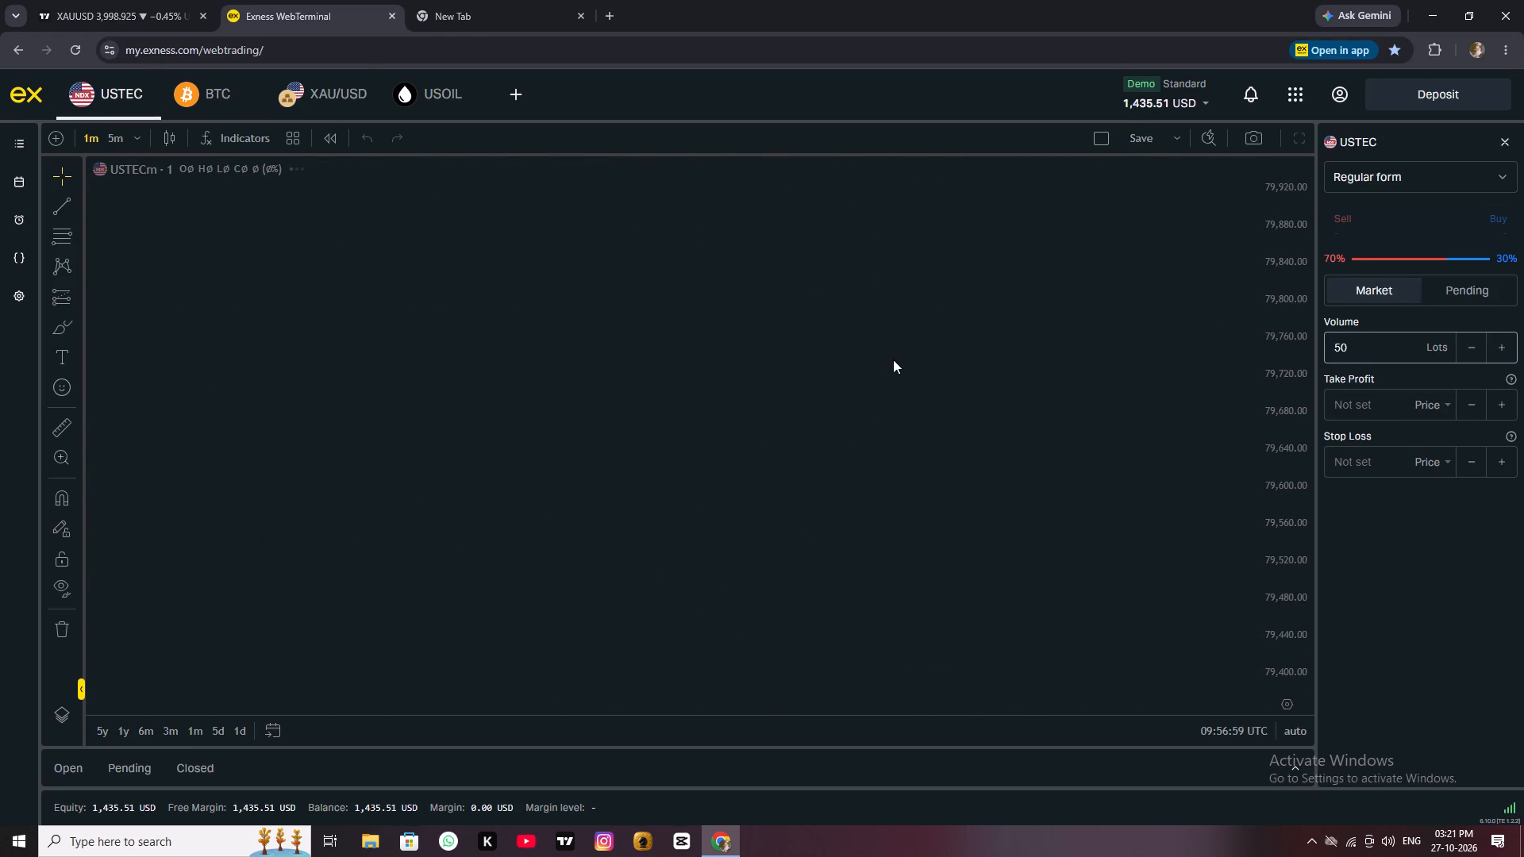
left_click_drag(1037, 423, 711, 475)
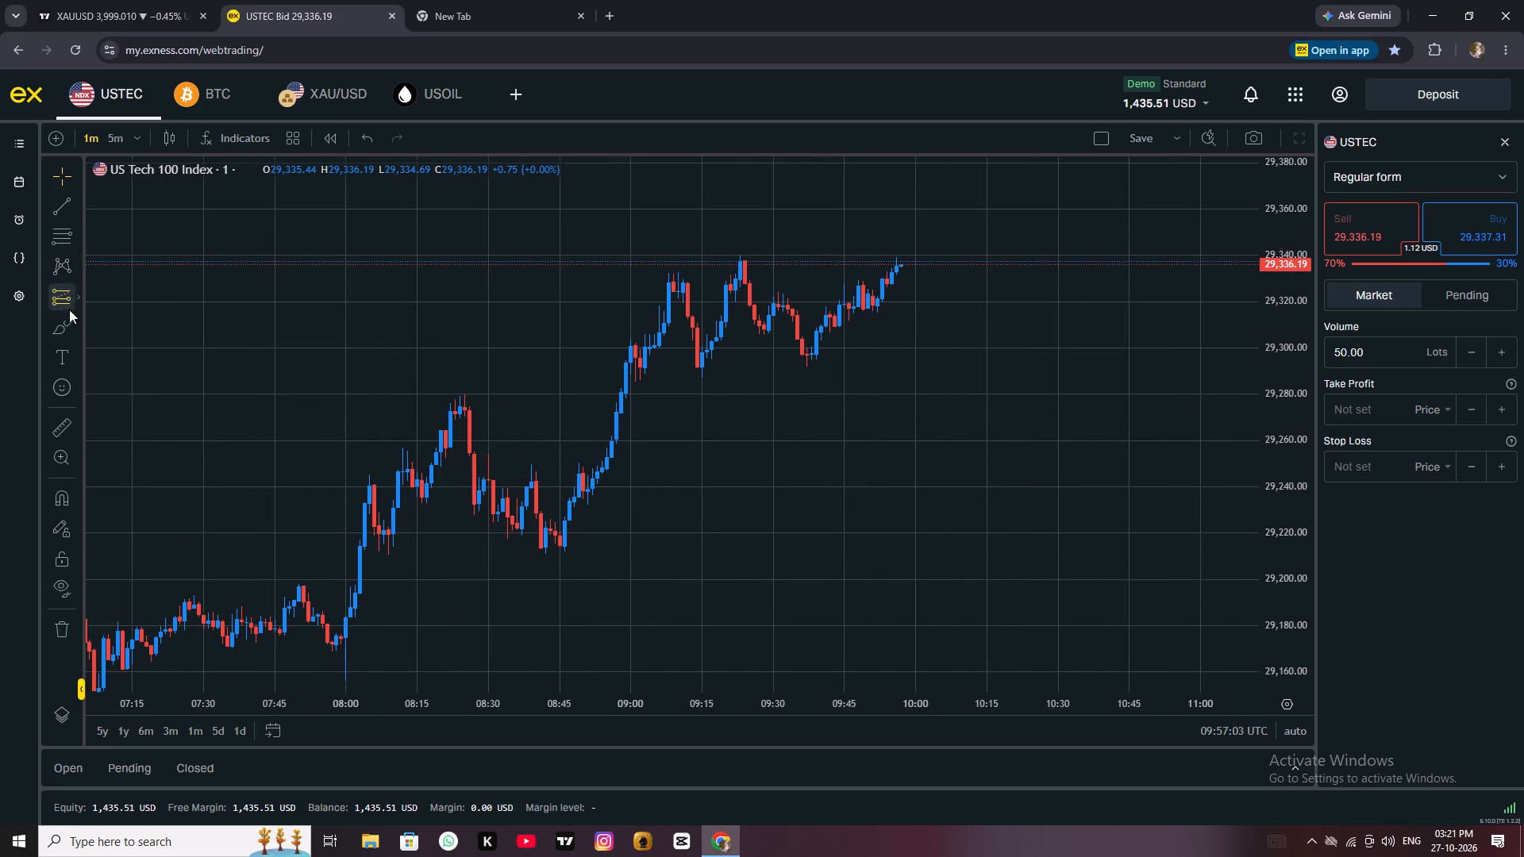
left_click(78, 333)
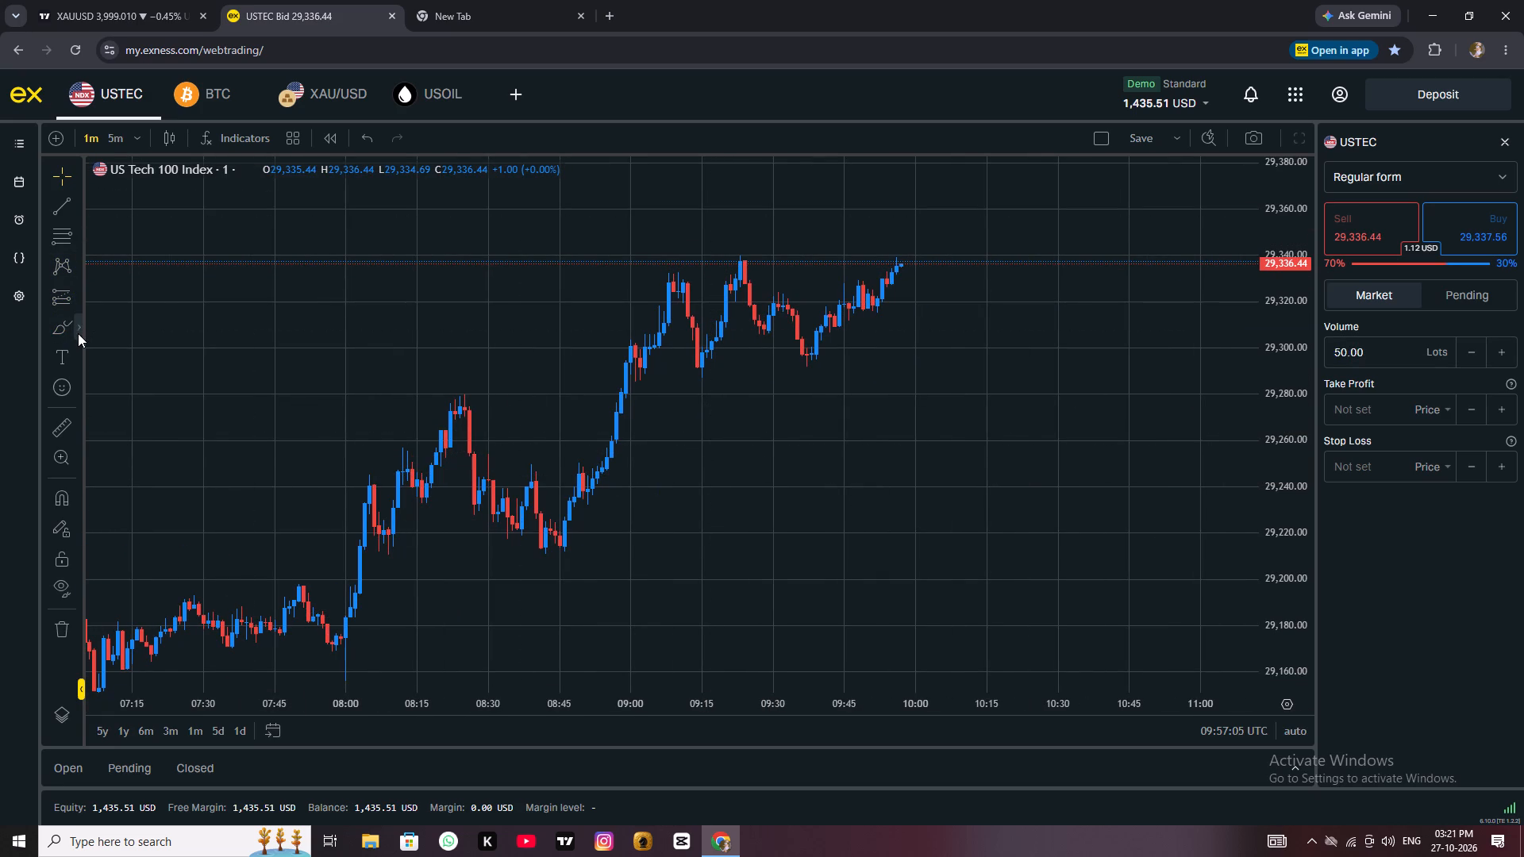
left_click(164, 484)
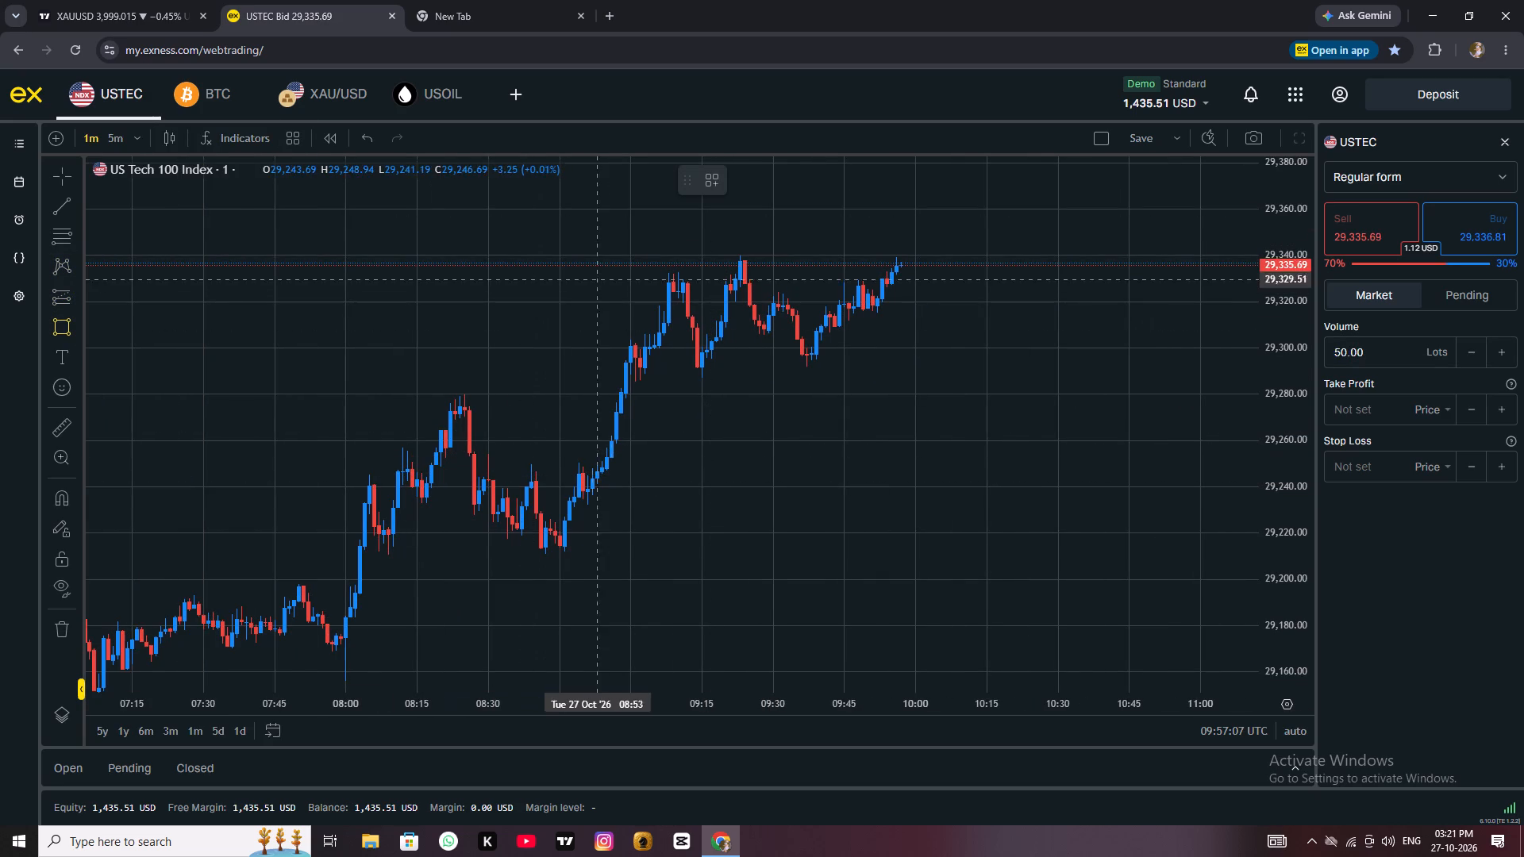
left_click_drag(620, 225, 894, 270)
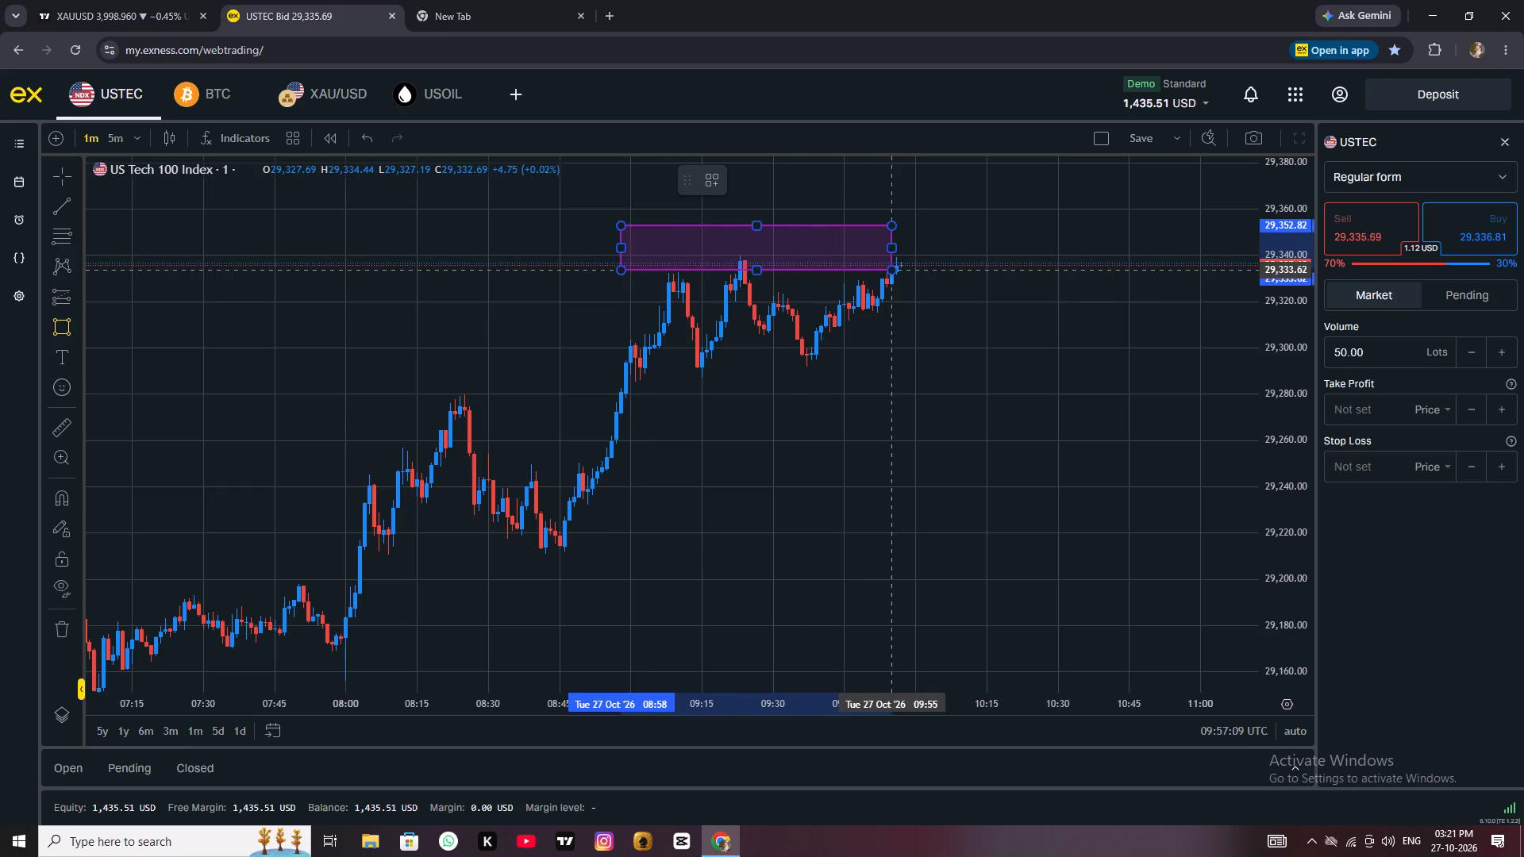
left_click_drag(894, 270, 948, 267)
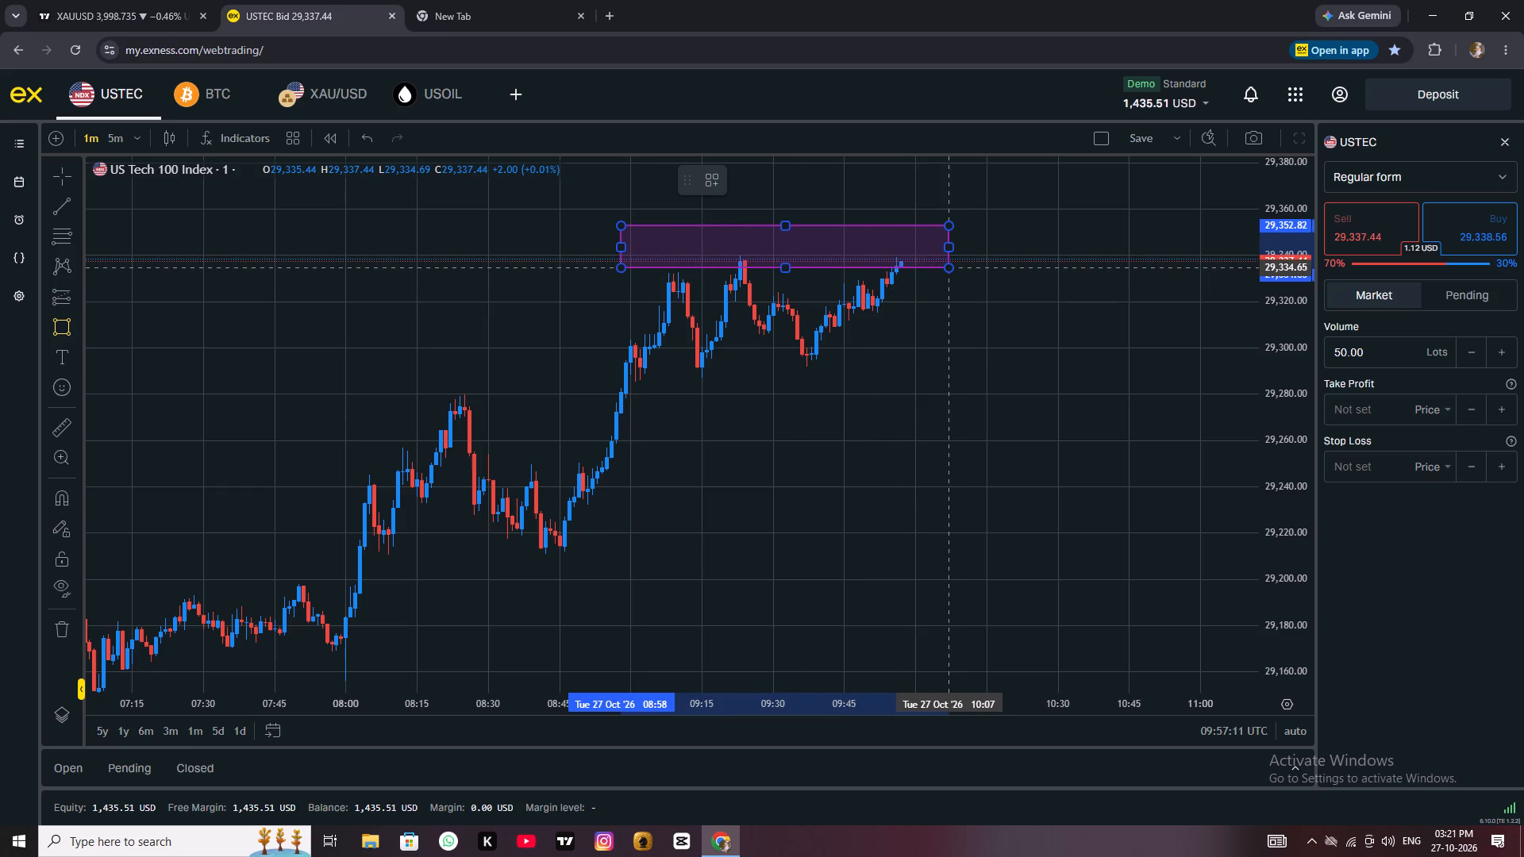
left_click_drag(948, 267, 959, 276)
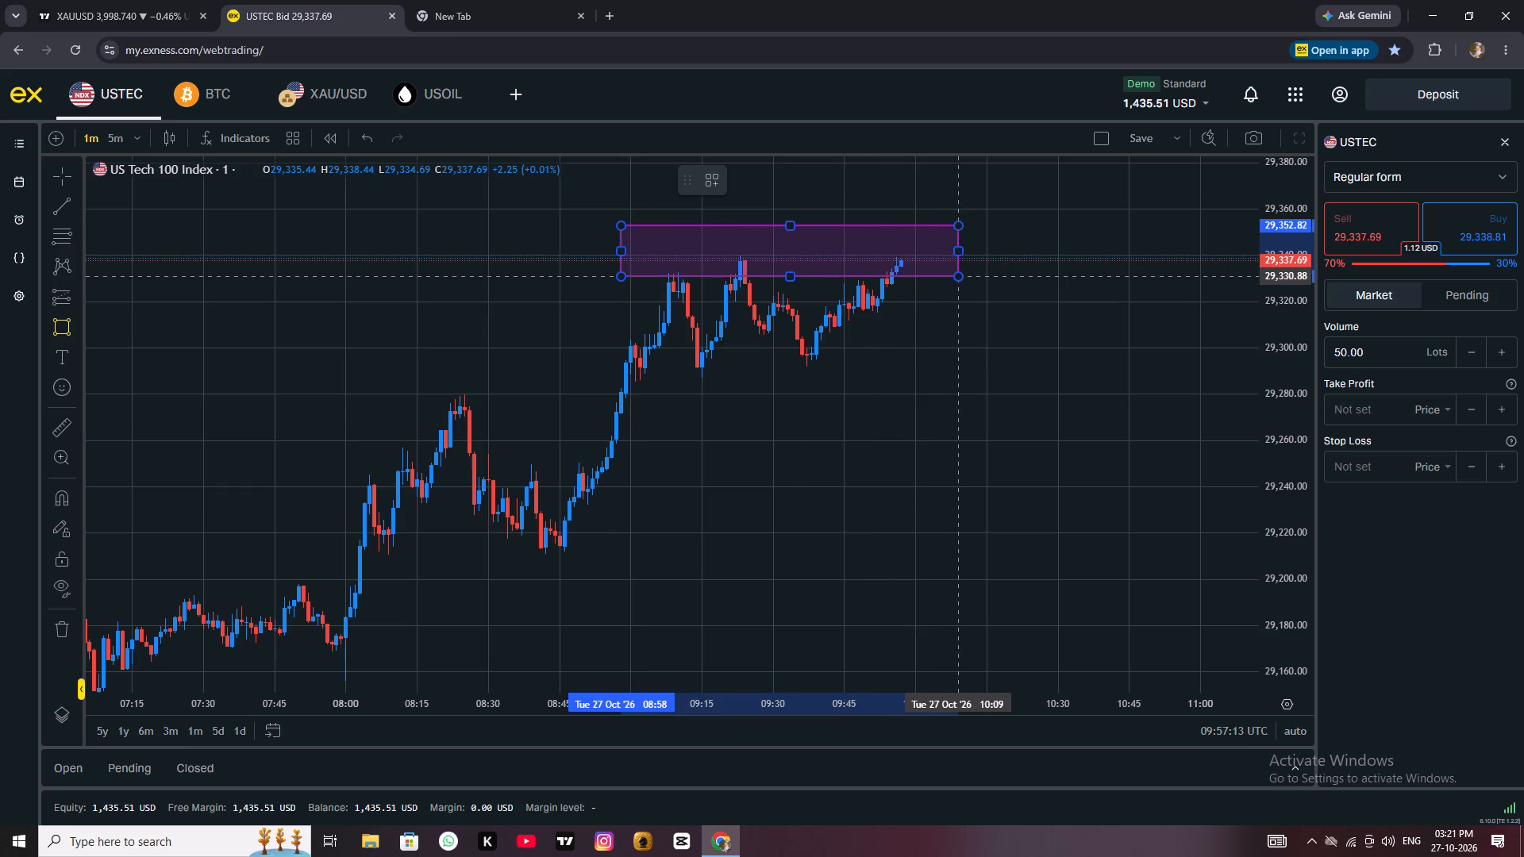
left_click(959, 276)
left_click_drag(960, 226, 979, 251)
left_click(1033, 266)
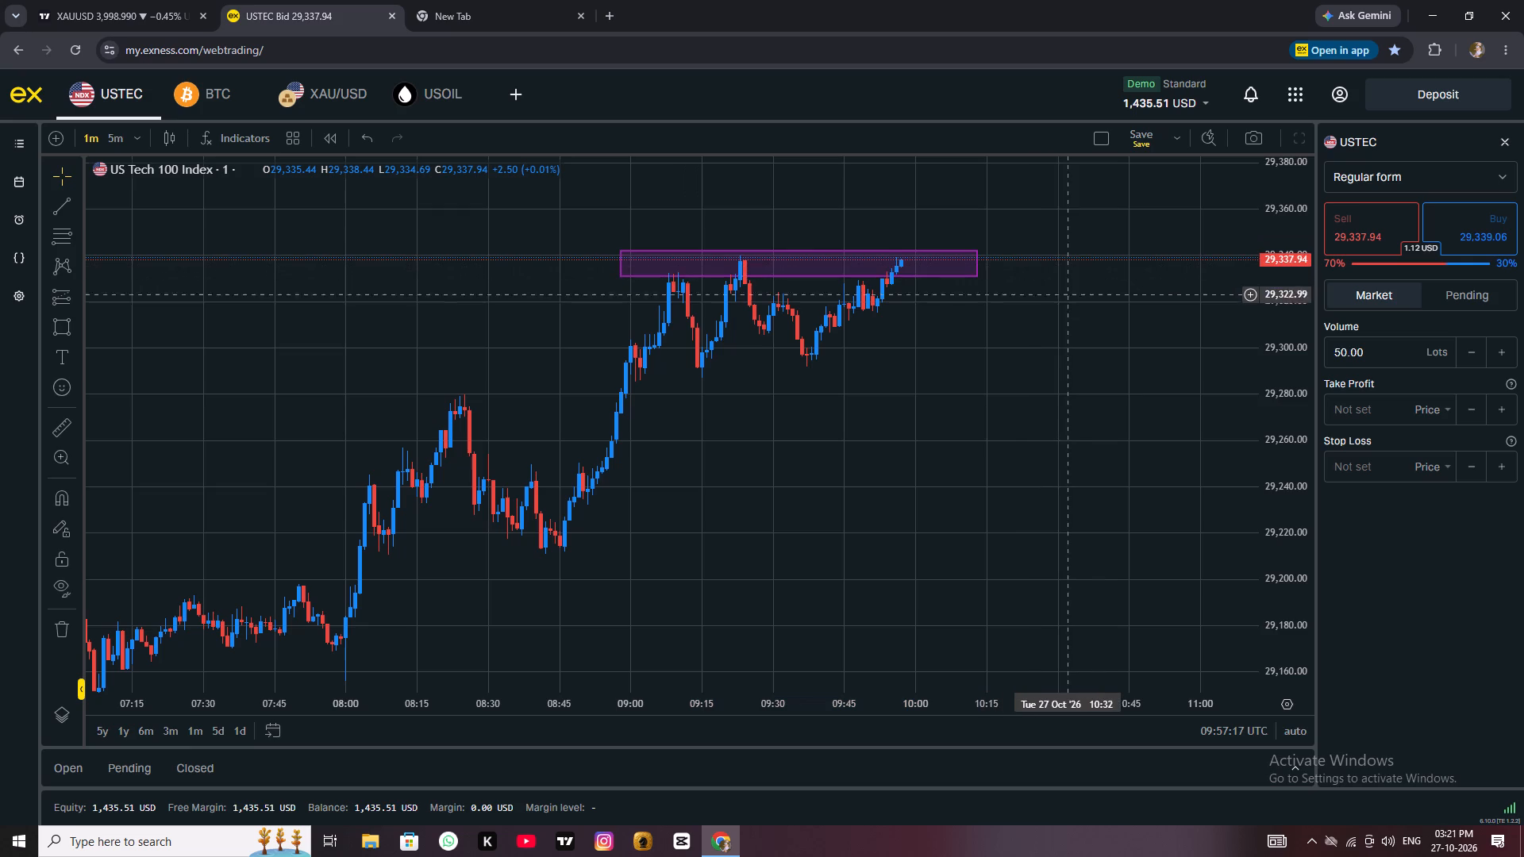
Draw a thin rectangle zone along the recent USTEC lows from 08:57 to about 10:37, between about 29,288 and 29,294.5.
scroll(1115, 392, "down", 1)
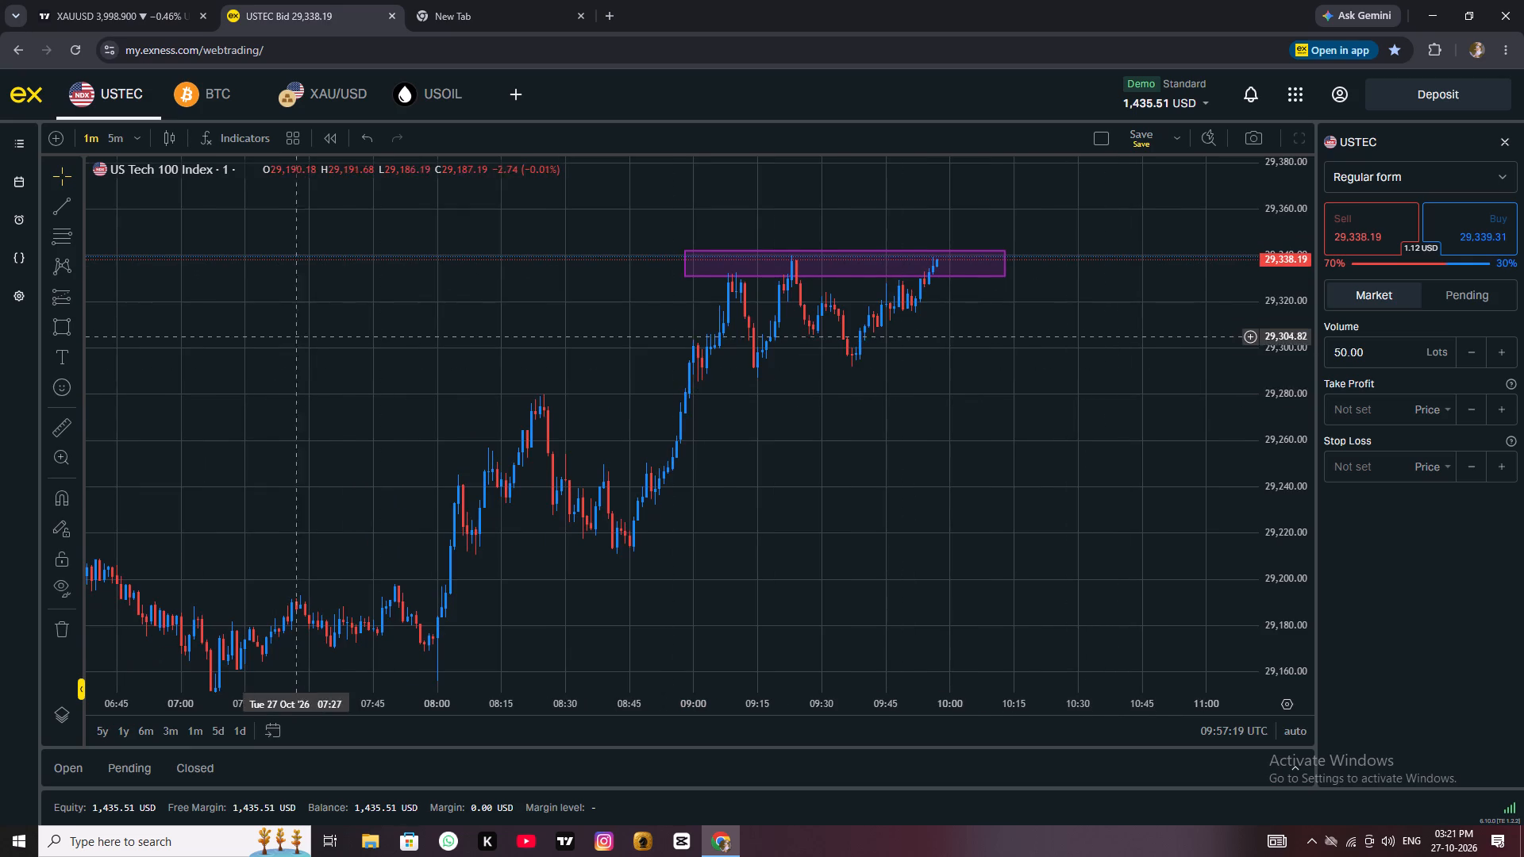
left_click(54, 328)
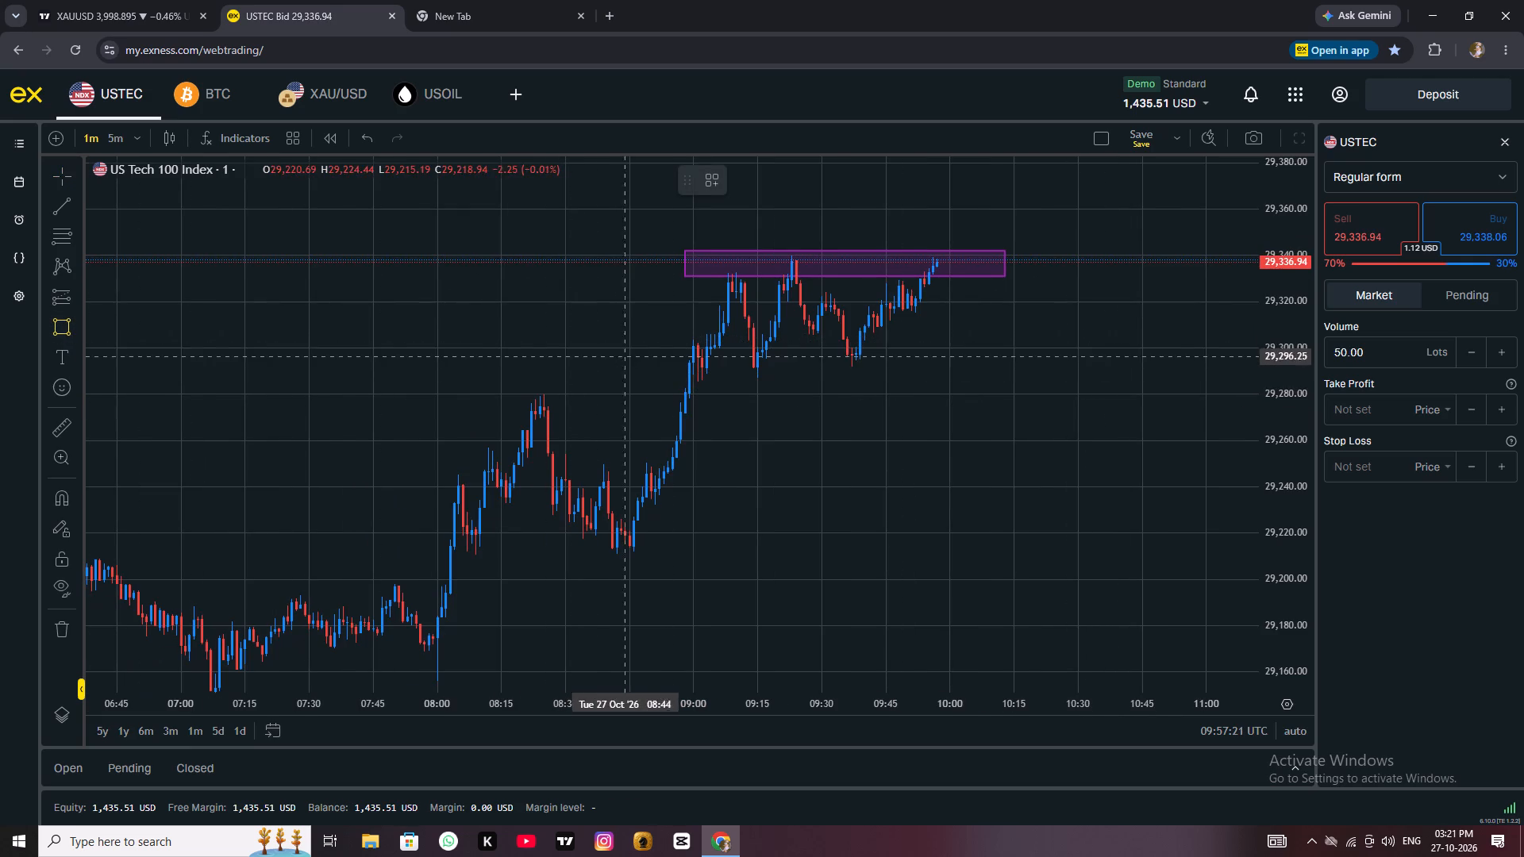
left_click_drag(679, 360, 1106, 372)
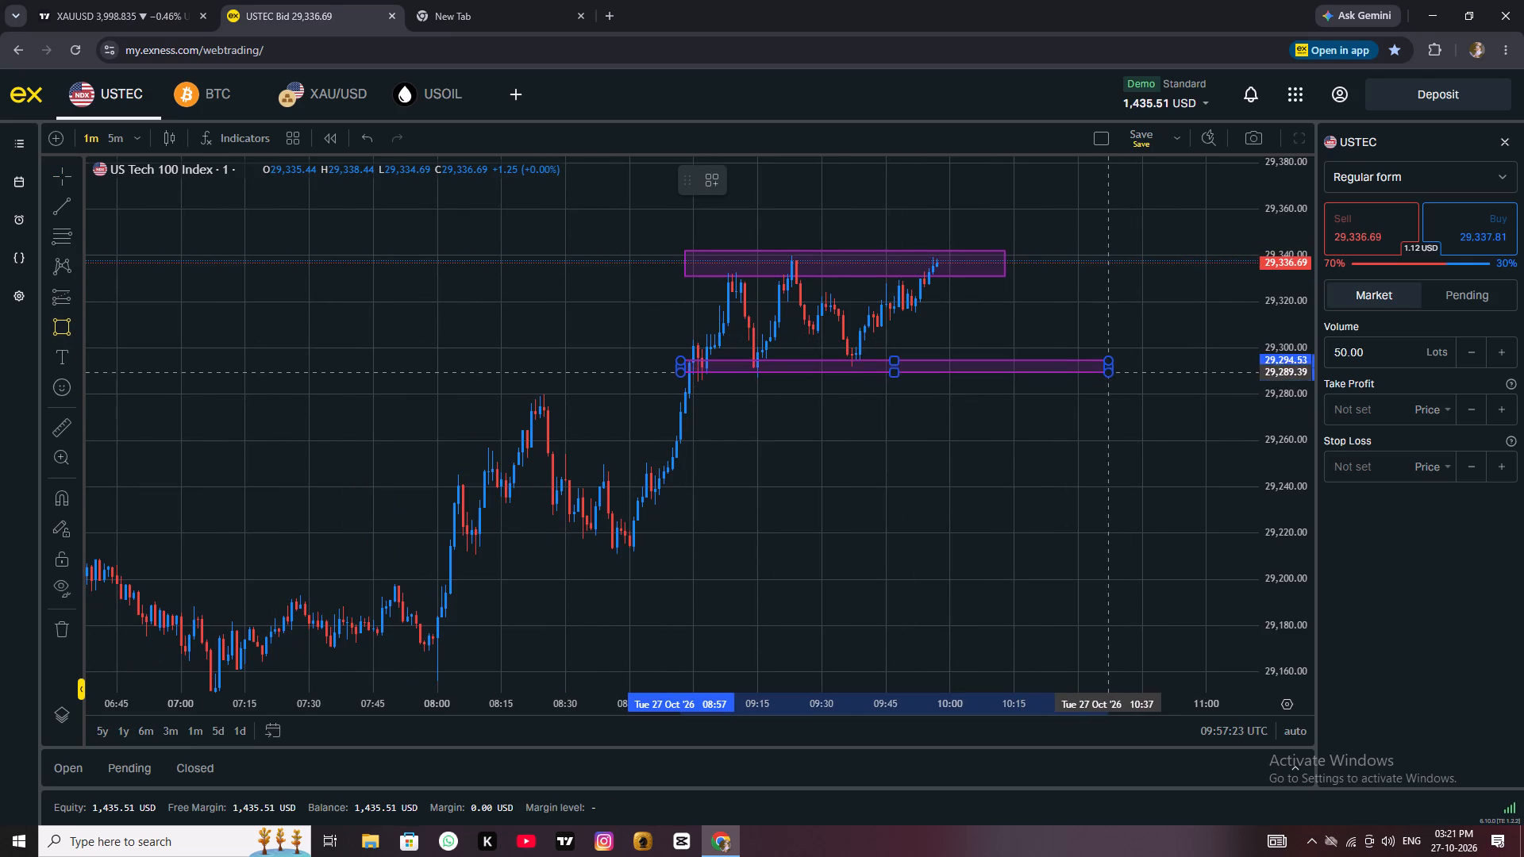
left_click_drag(1106, 372, 1106, 375)
left_click(1106, 375)
left_click(1088, 415)
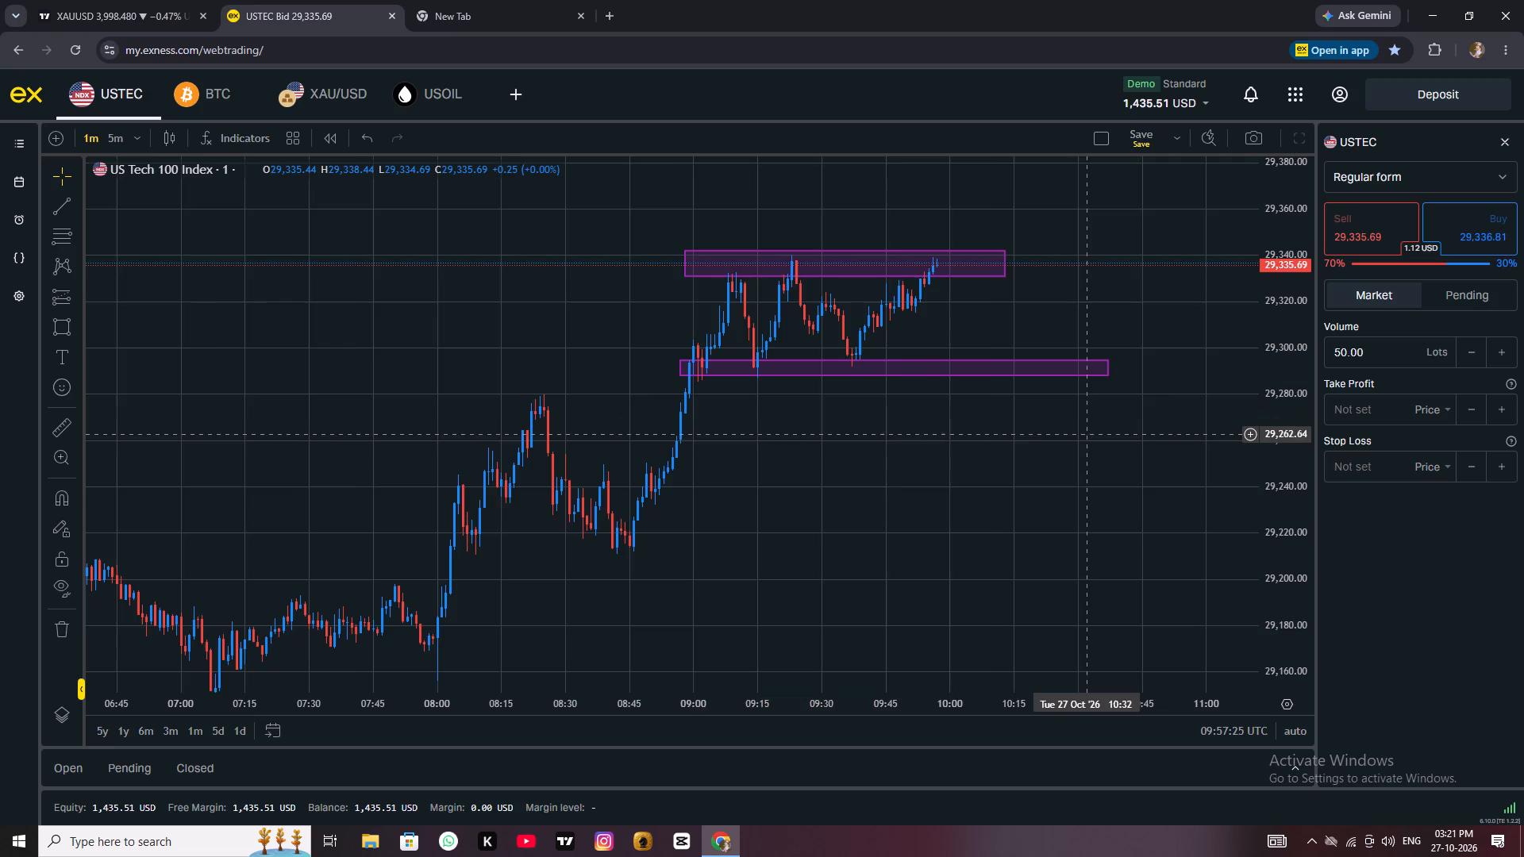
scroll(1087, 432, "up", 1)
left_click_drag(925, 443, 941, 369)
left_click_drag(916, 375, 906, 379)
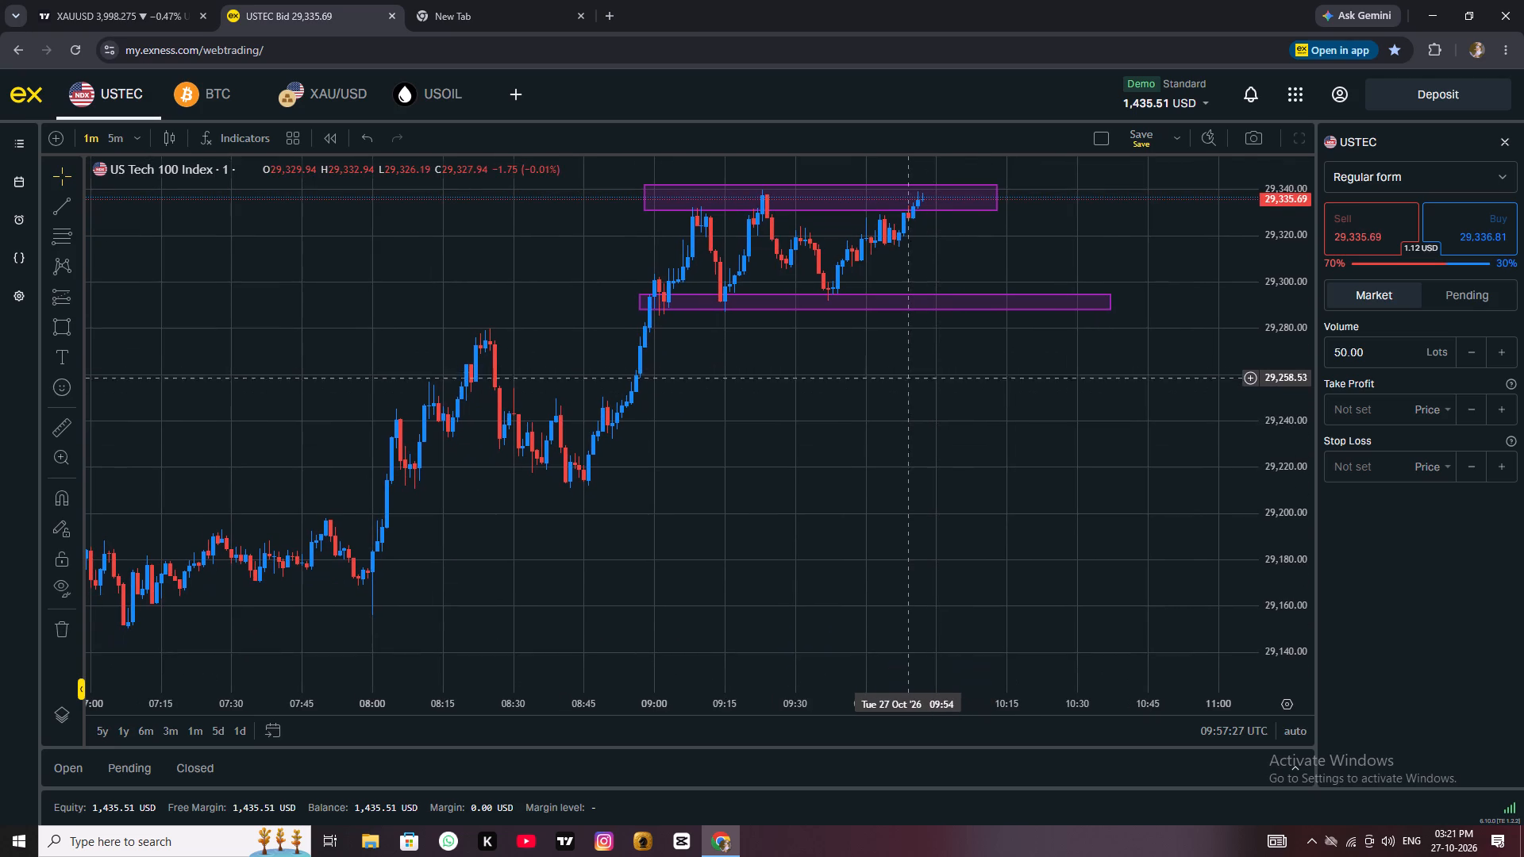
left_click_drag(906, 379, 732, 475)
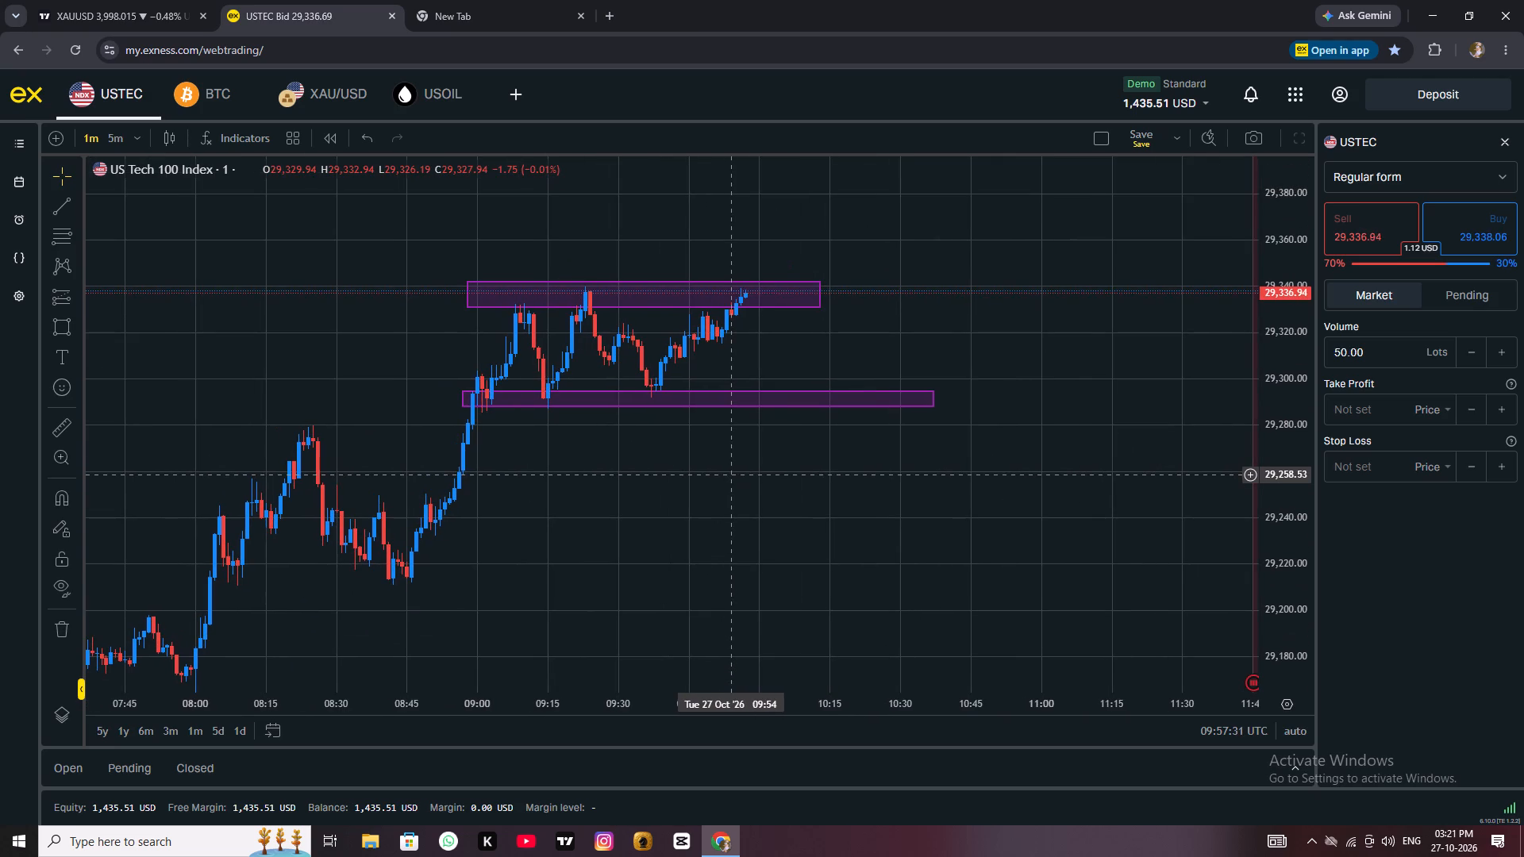
Top up the demo trading account three times with 1,000 USD each.
left_click(1190, 79)
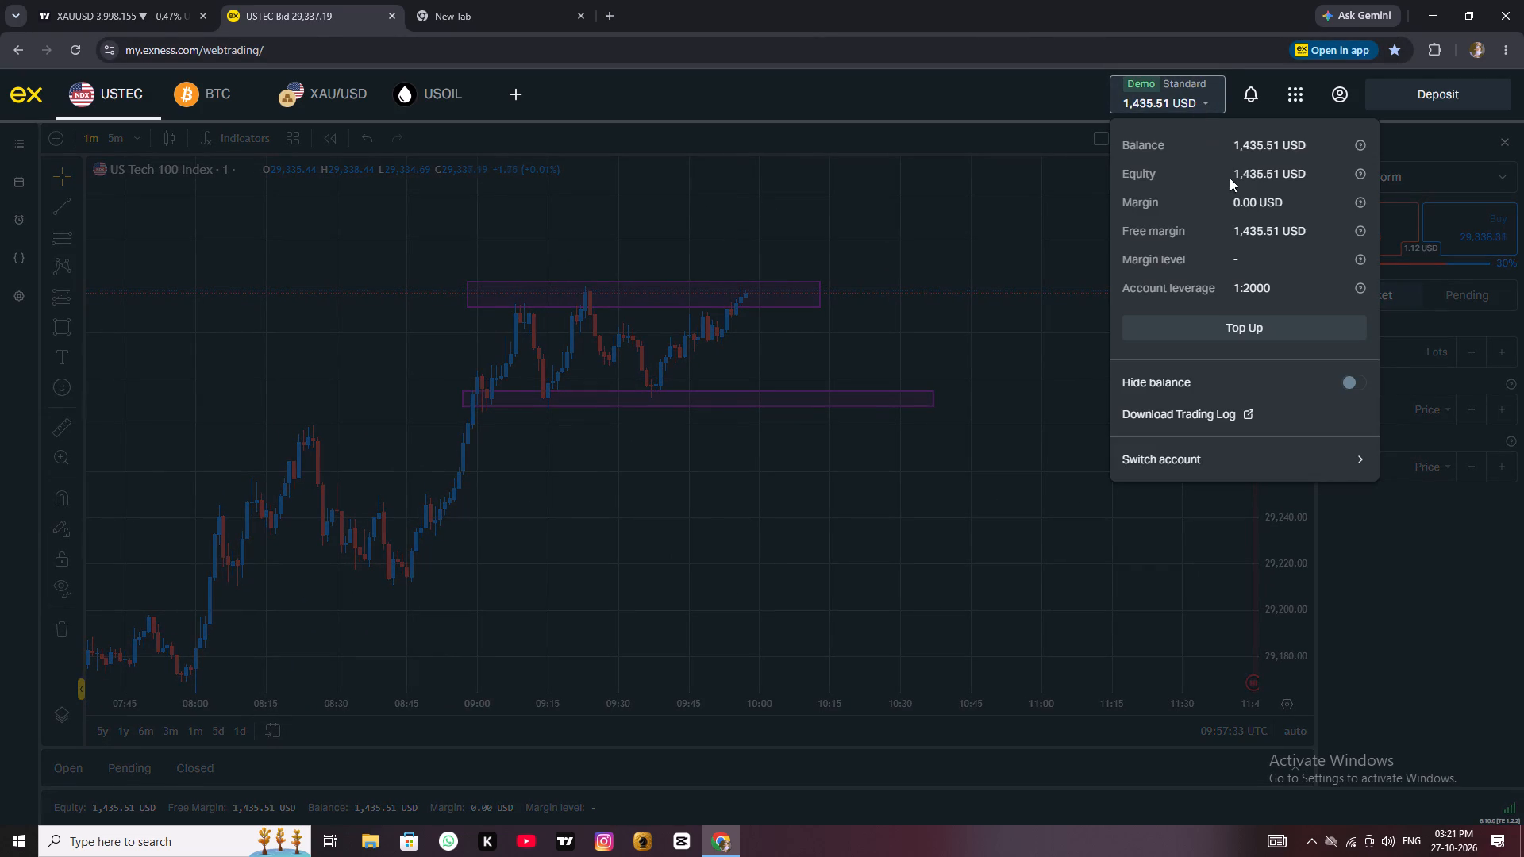
left_click(1286, 332)
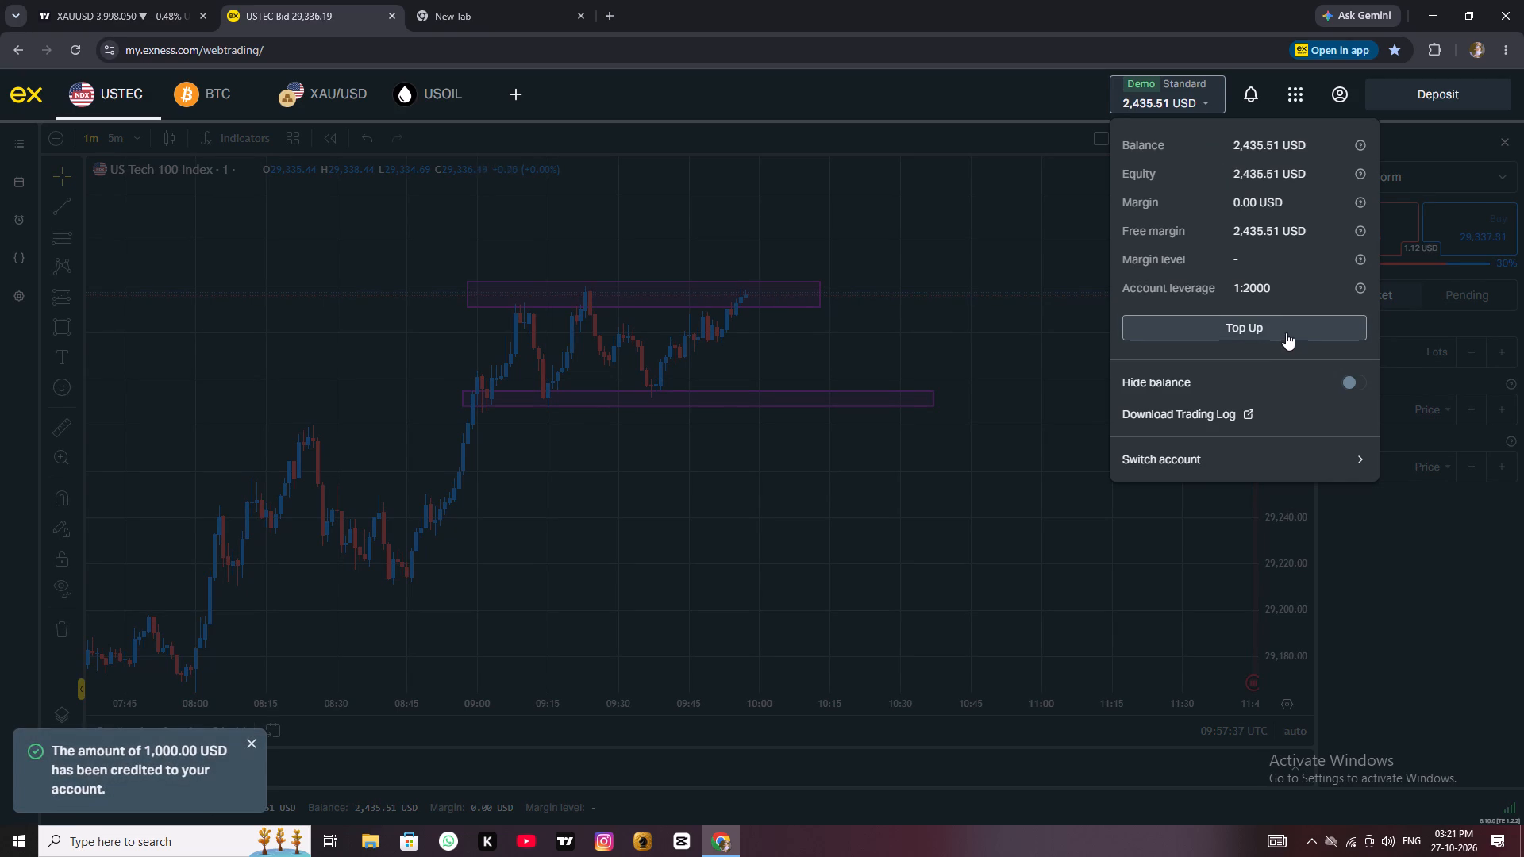
double_click(1286, 332)
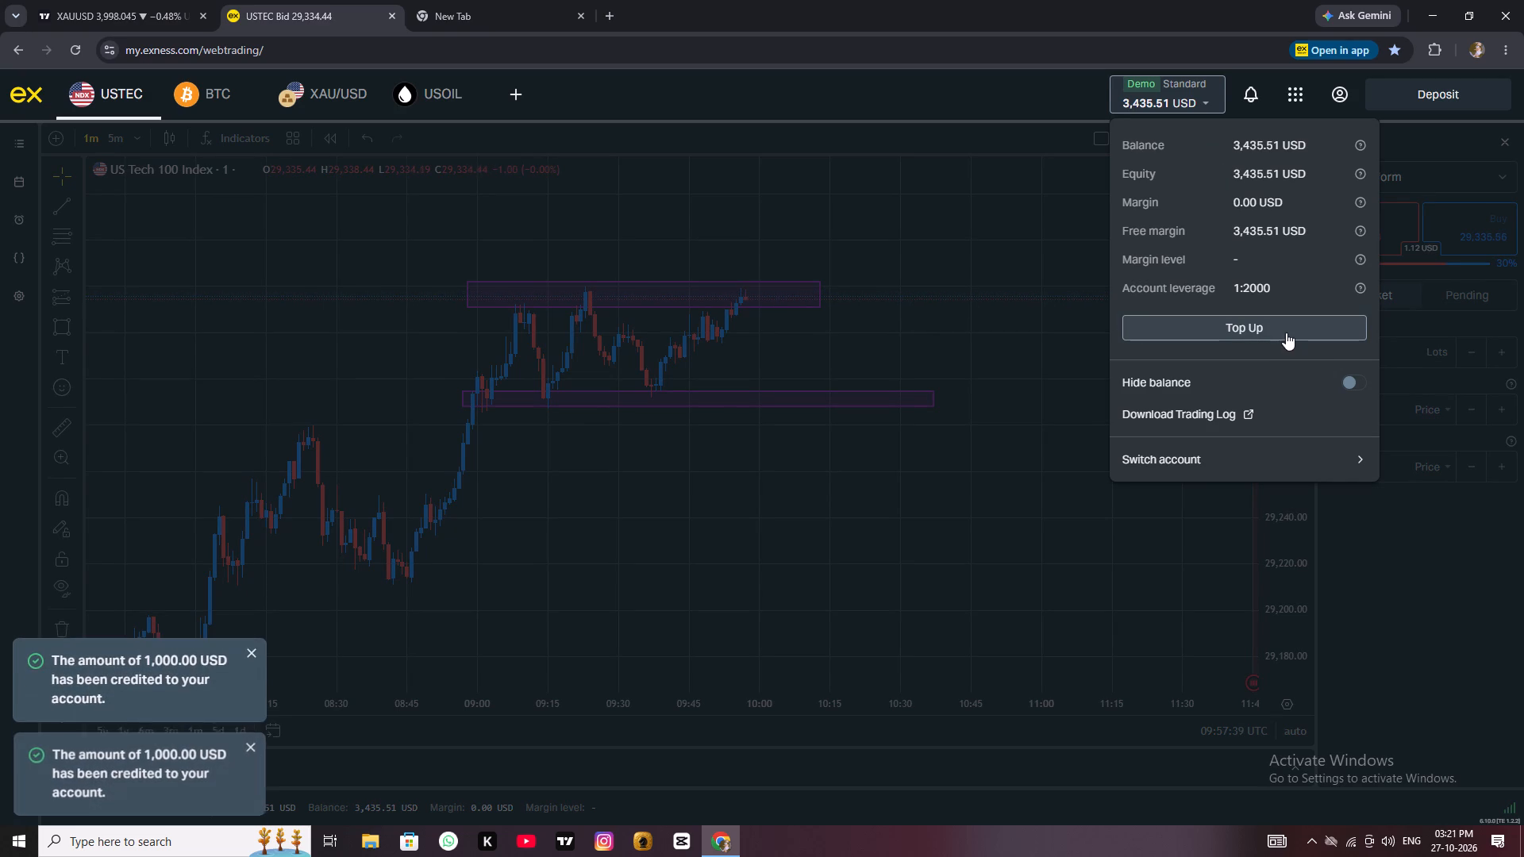
left_click(1286, 332)
triple_click(1286, 332)
triple_click(1286, 332)
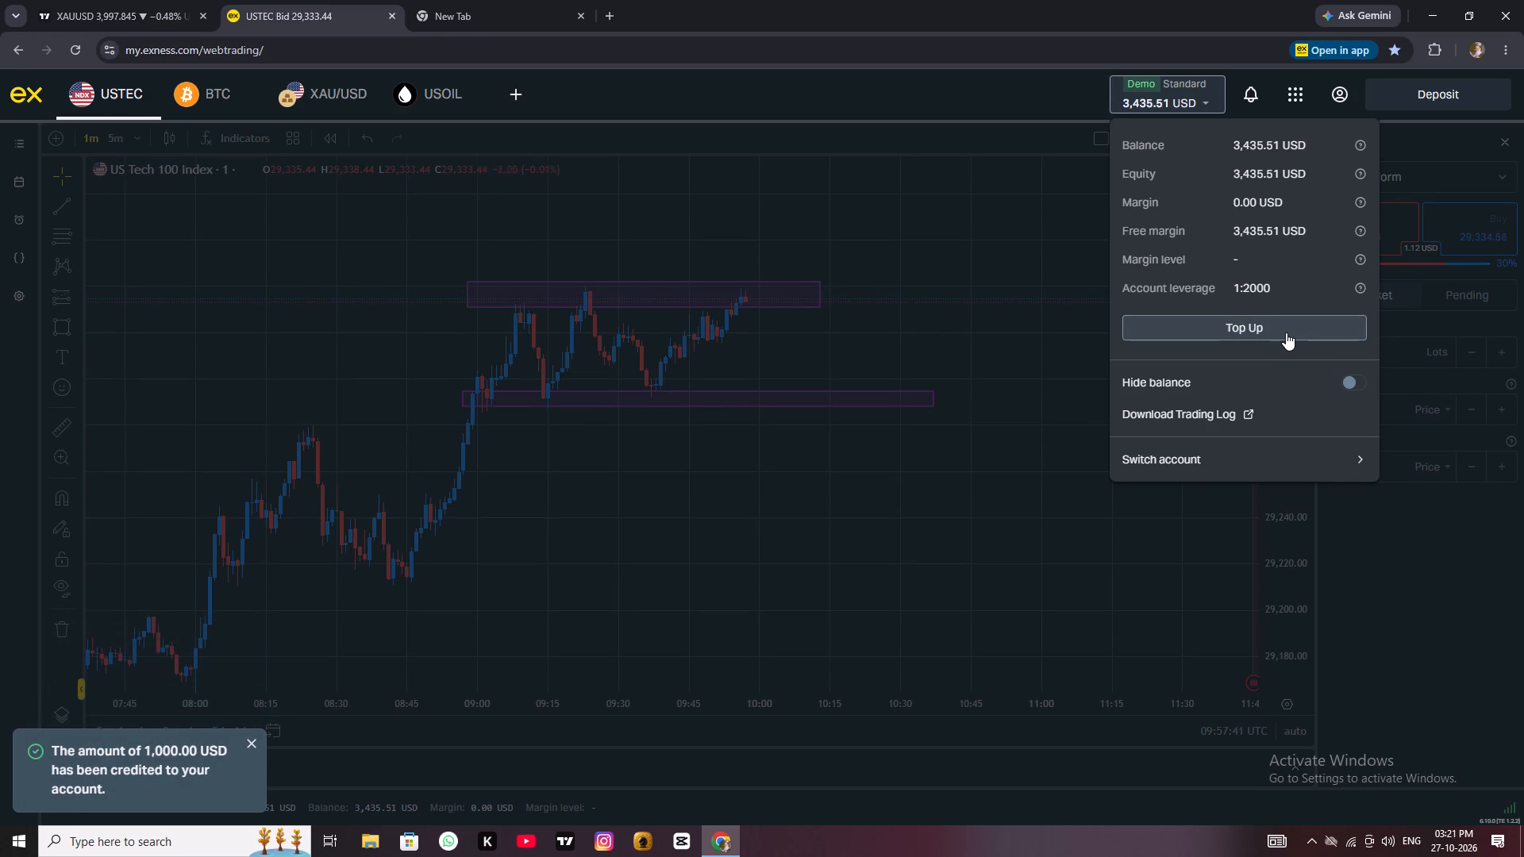
triple_click(1286, 332)
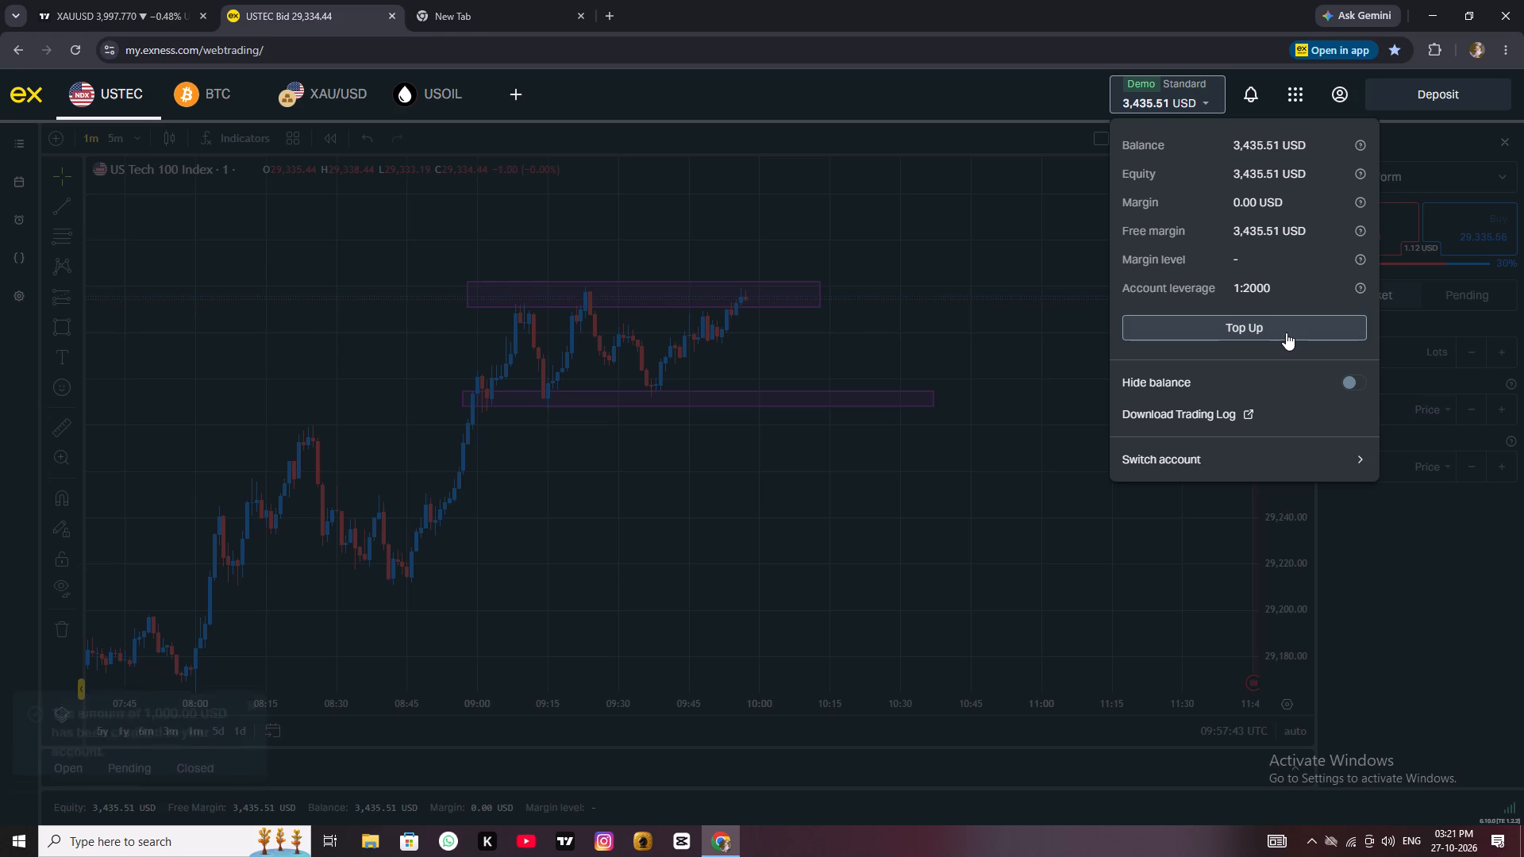
double_click(1286, 332)
double_click(1286, 332)
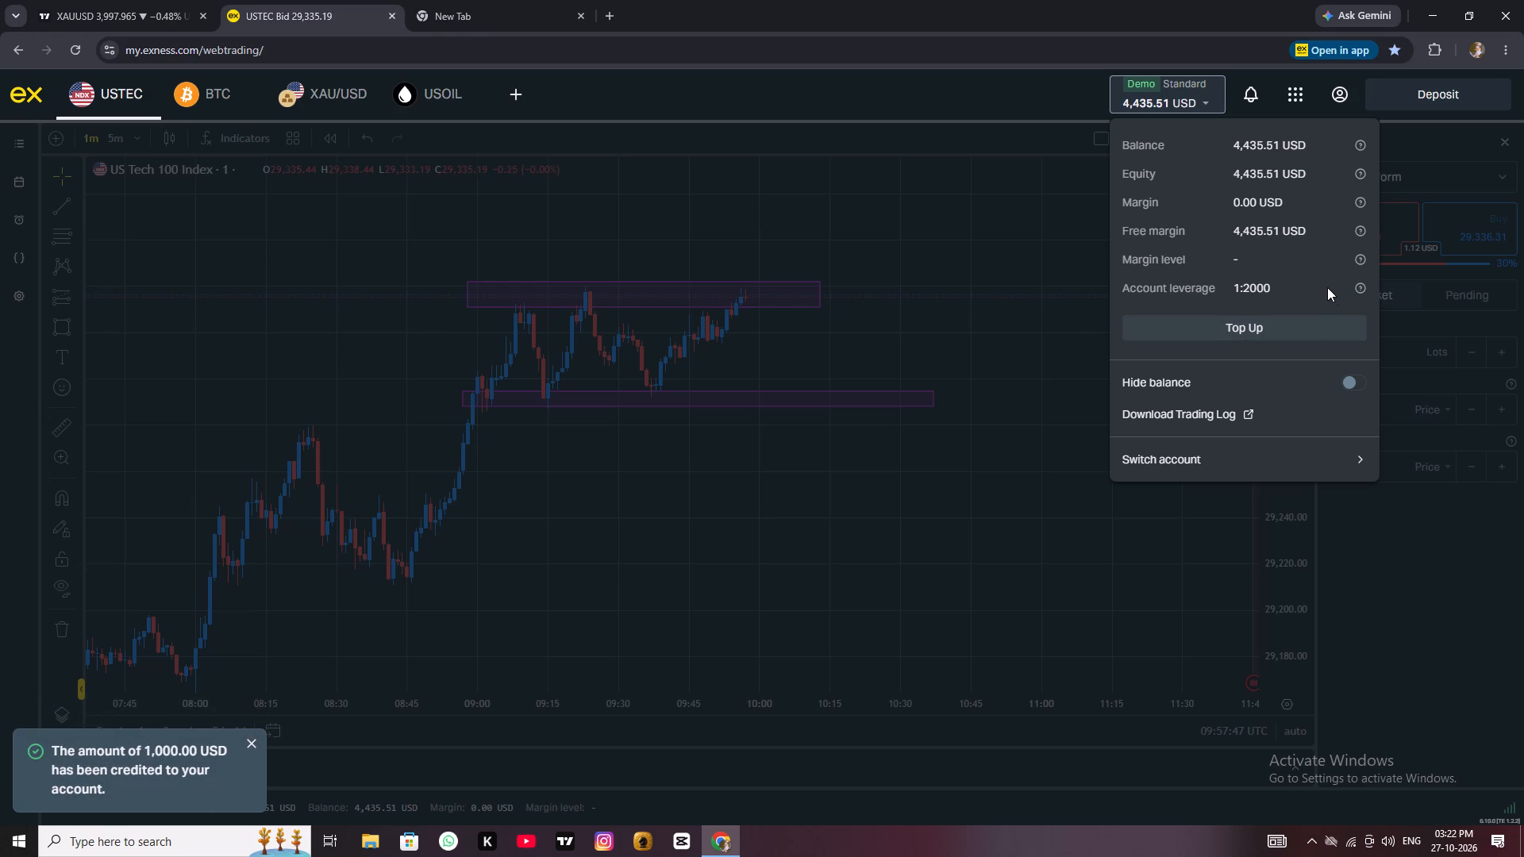
Hide the demo account's balance figures.
left_click_drag(1267, 286, 1154, 286)
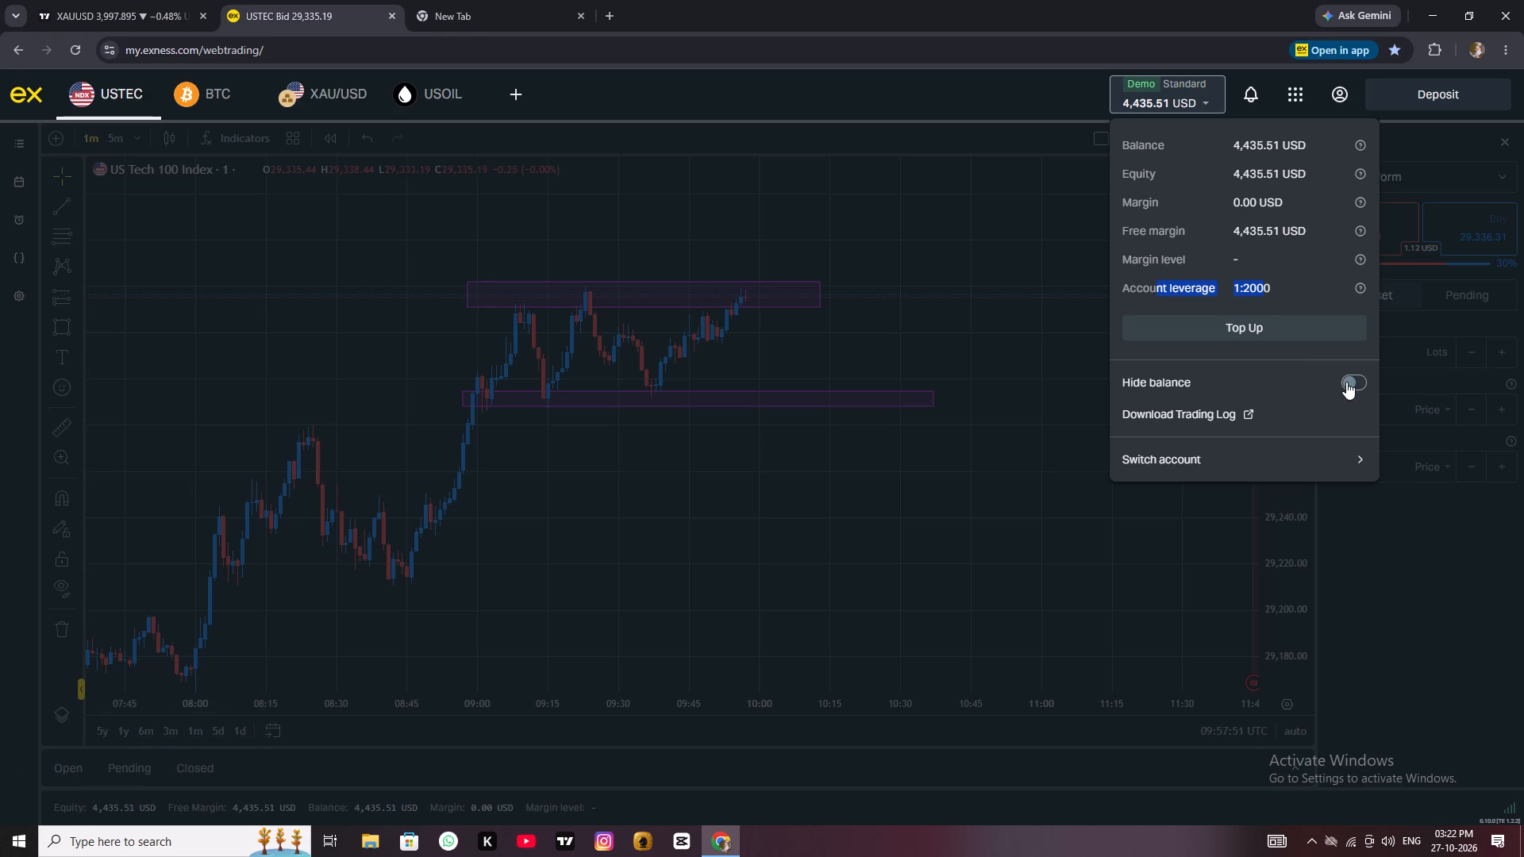
left_click(1346, 382)
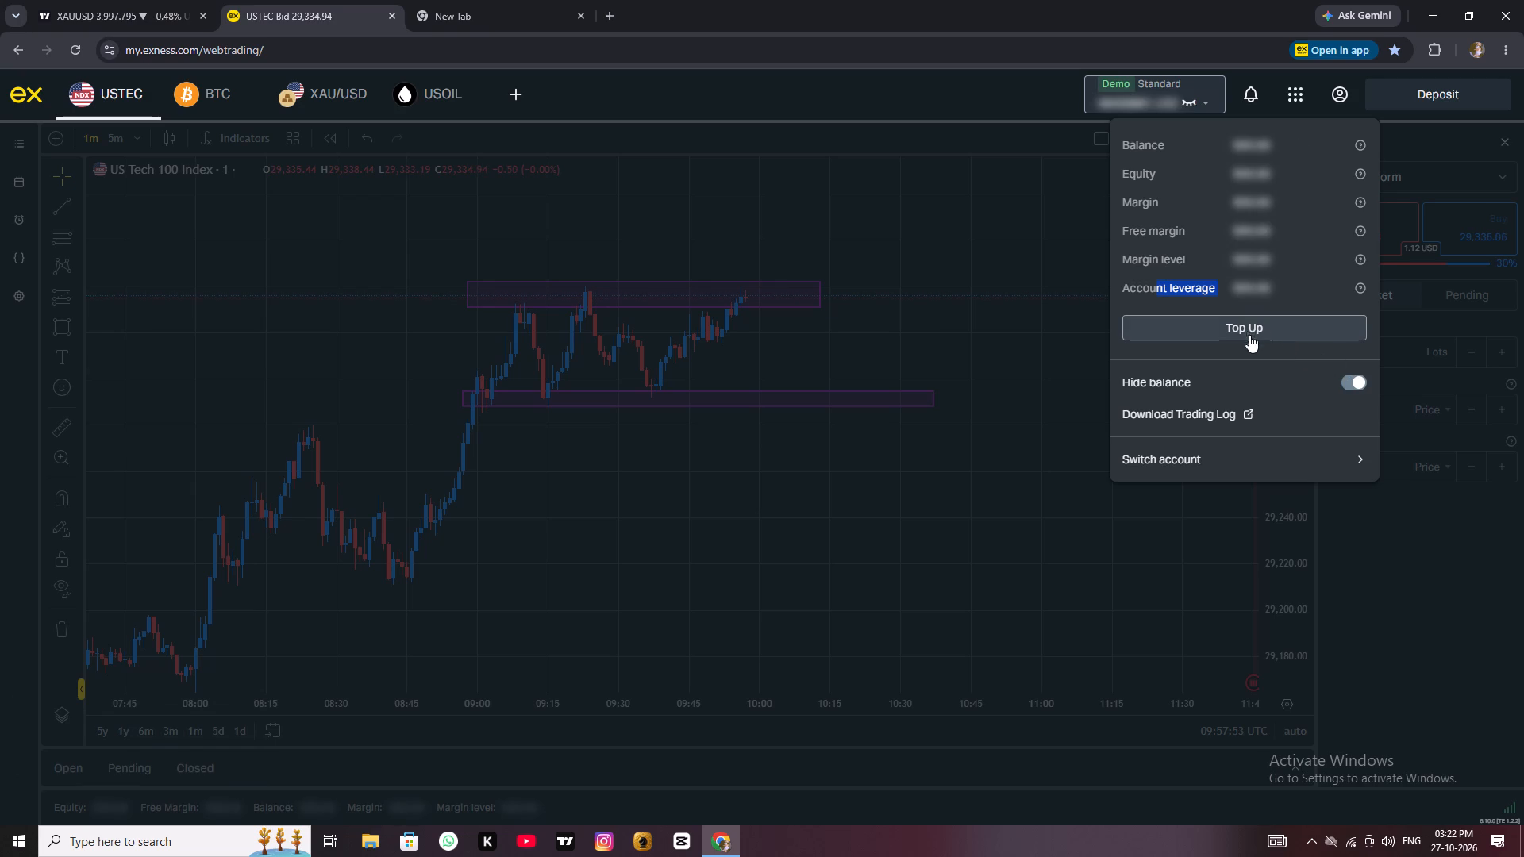
Make the demo account's balance figures visible again.
left_click(1351, 380)
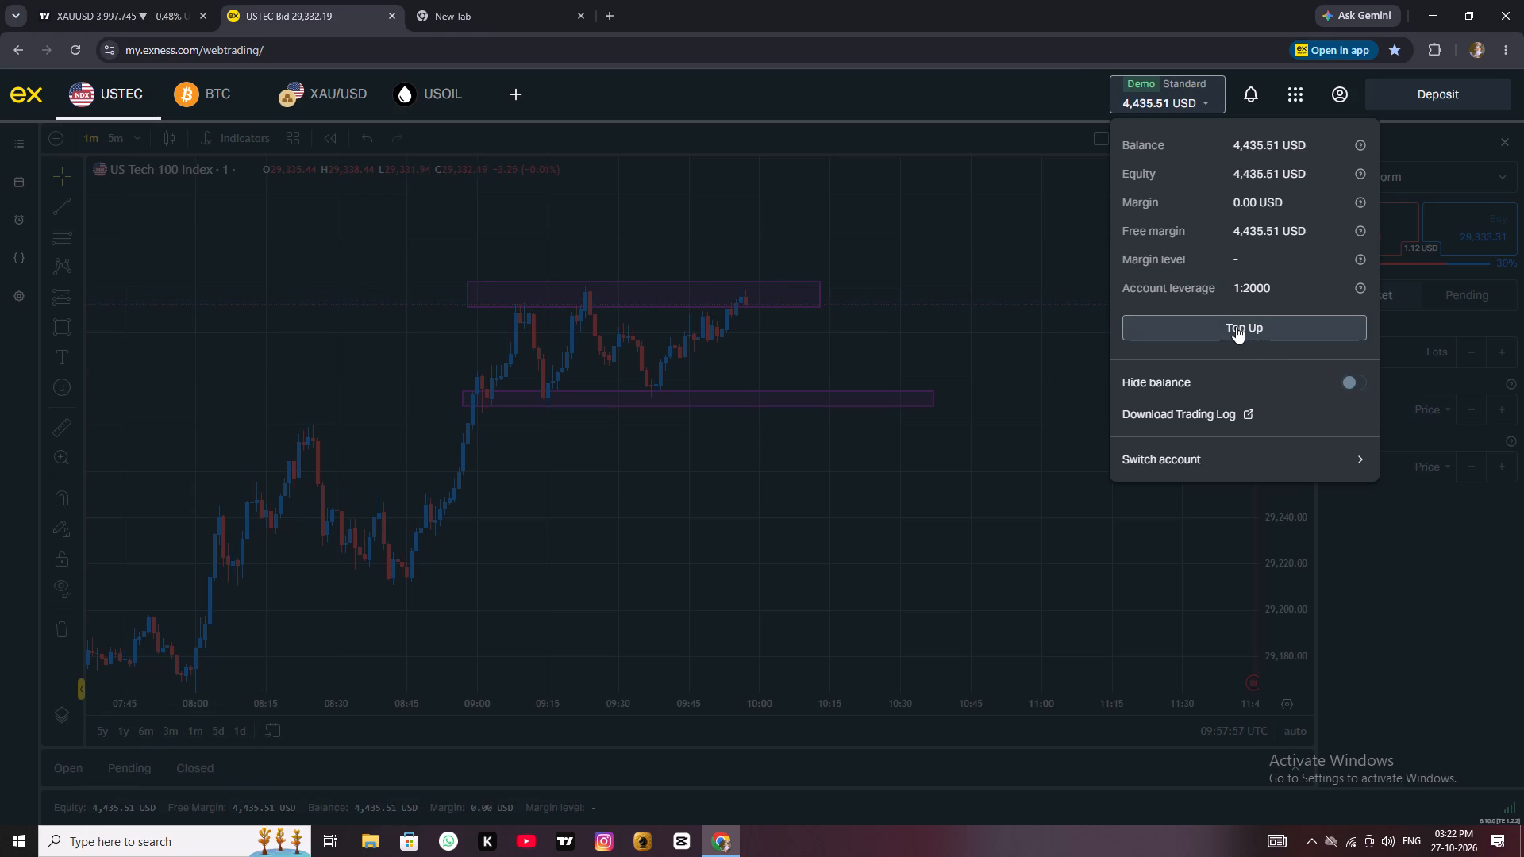
Top up the demo trading account seven more times with 1,000 USD each and return to the chart.
left_click(1236, 326)
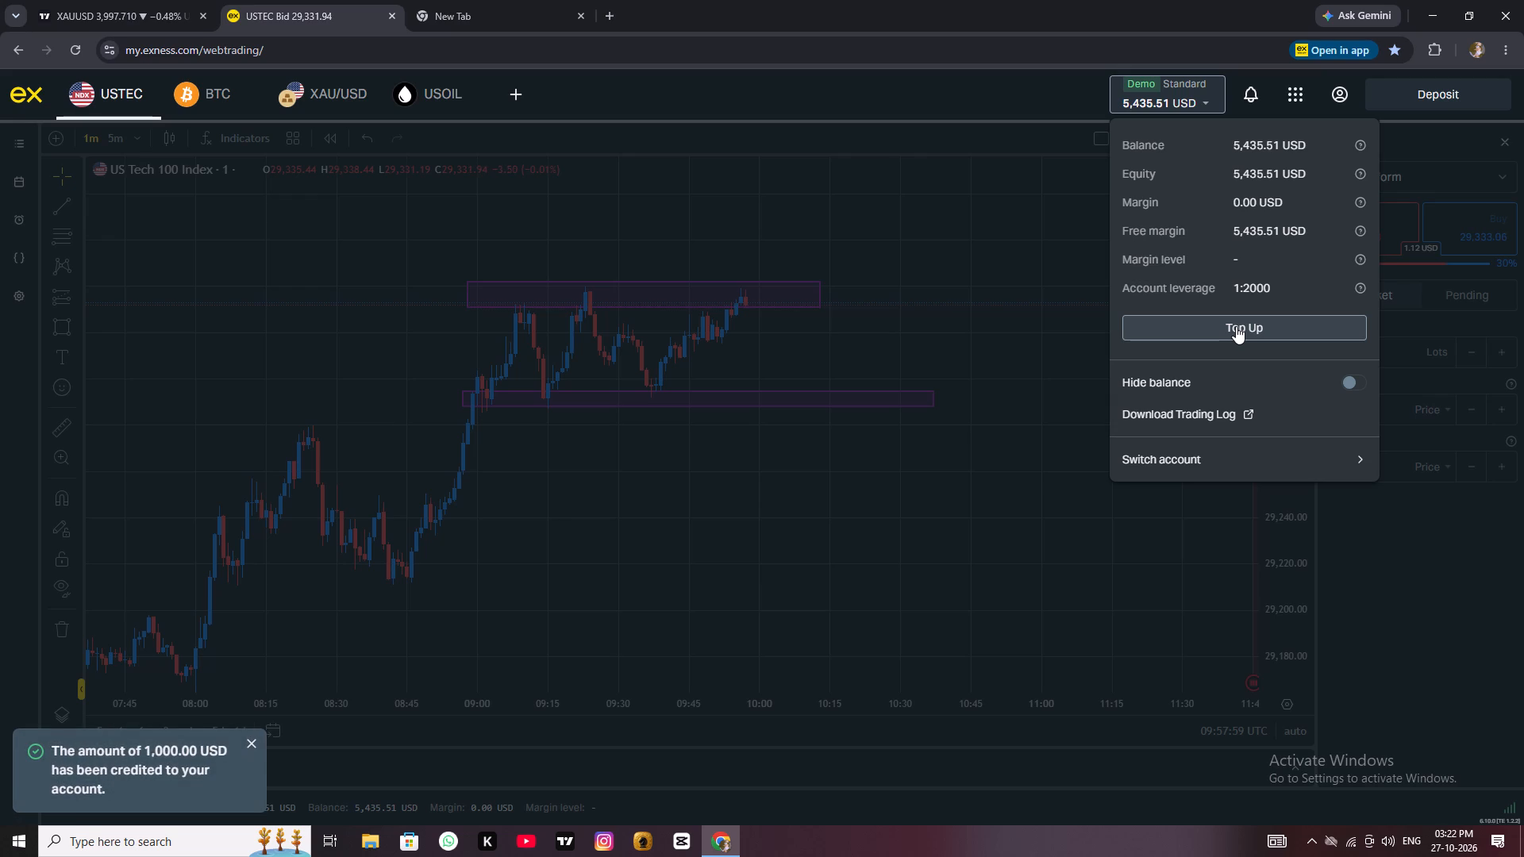
left_click(1291, 294)
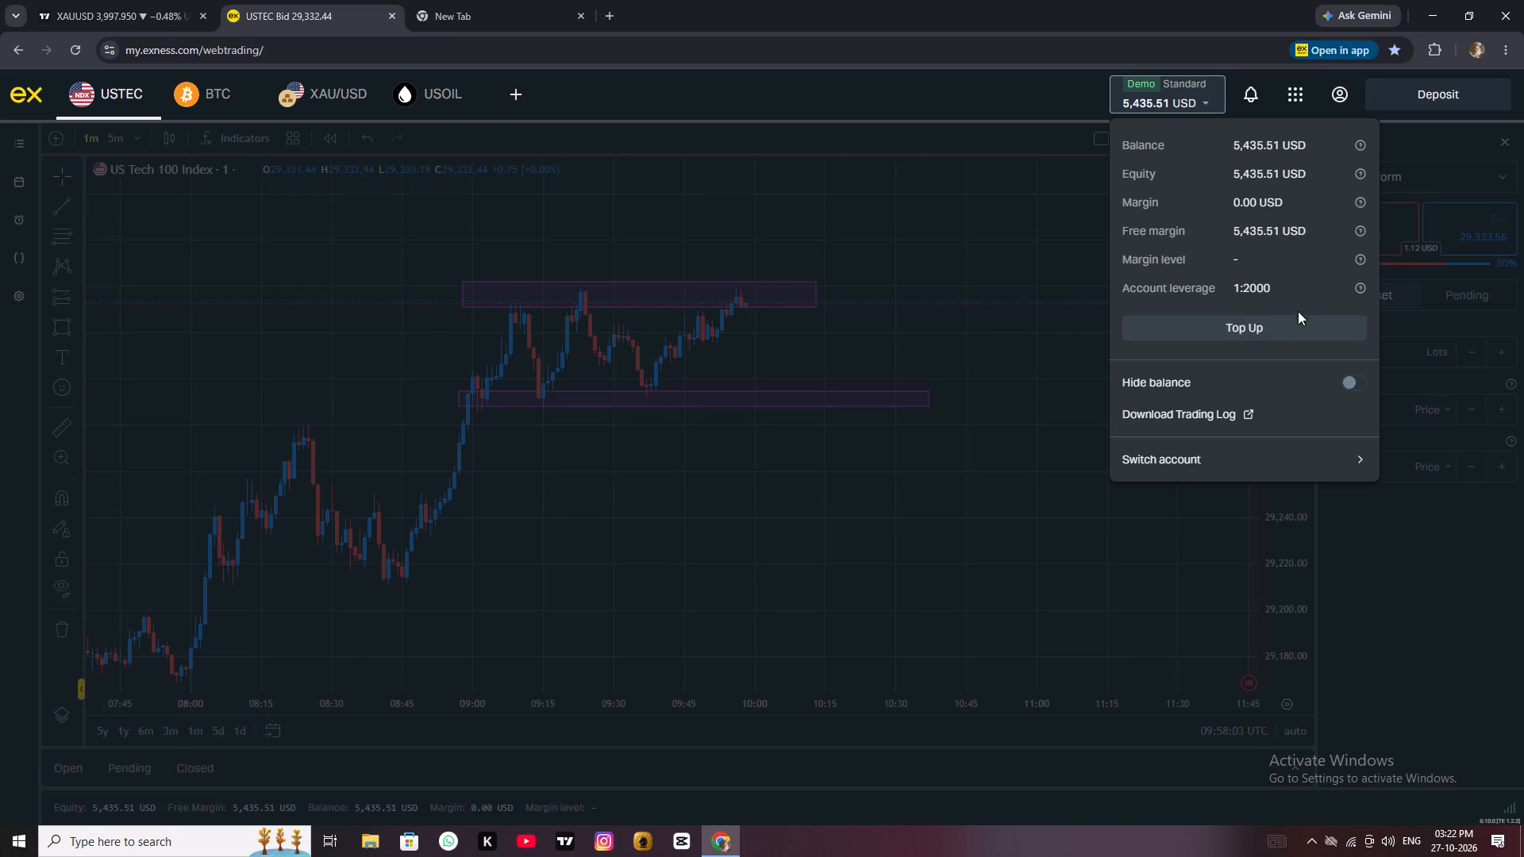
left_click(1293, 321)
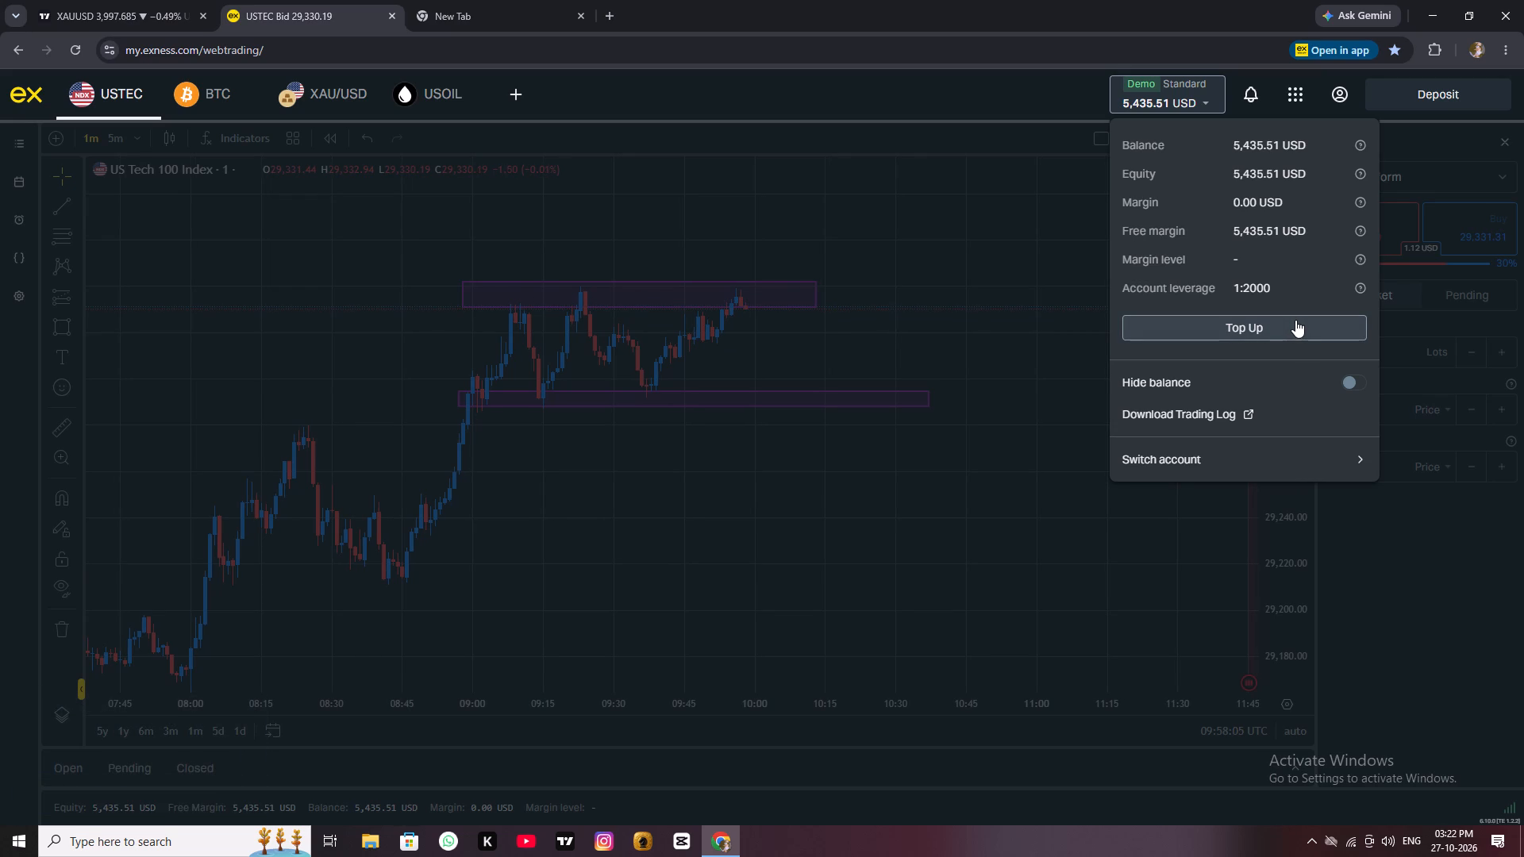
left_click(1298, 317)
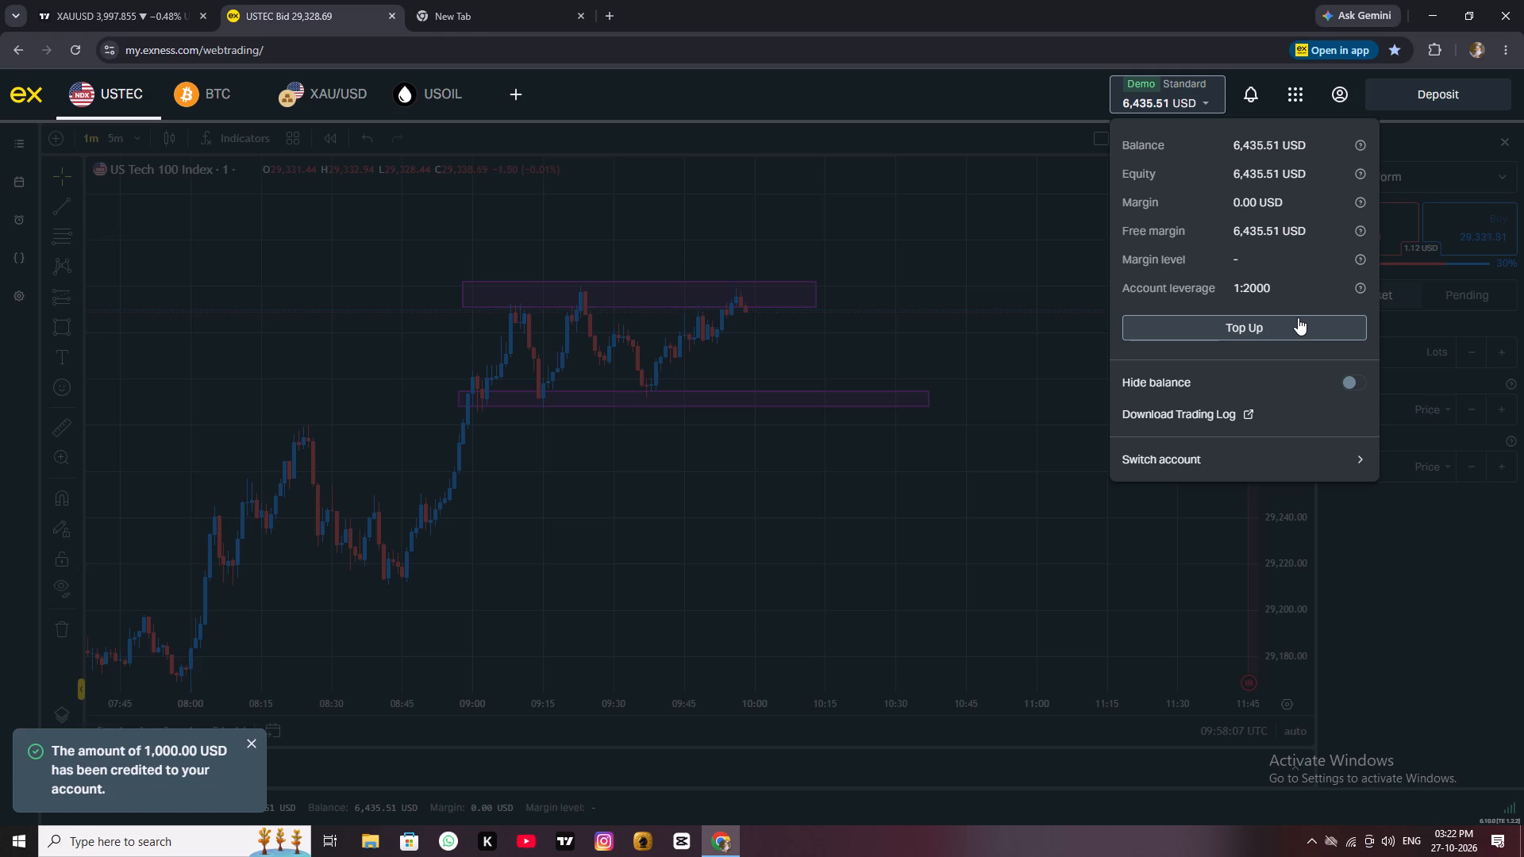
left_click(1298, 317)
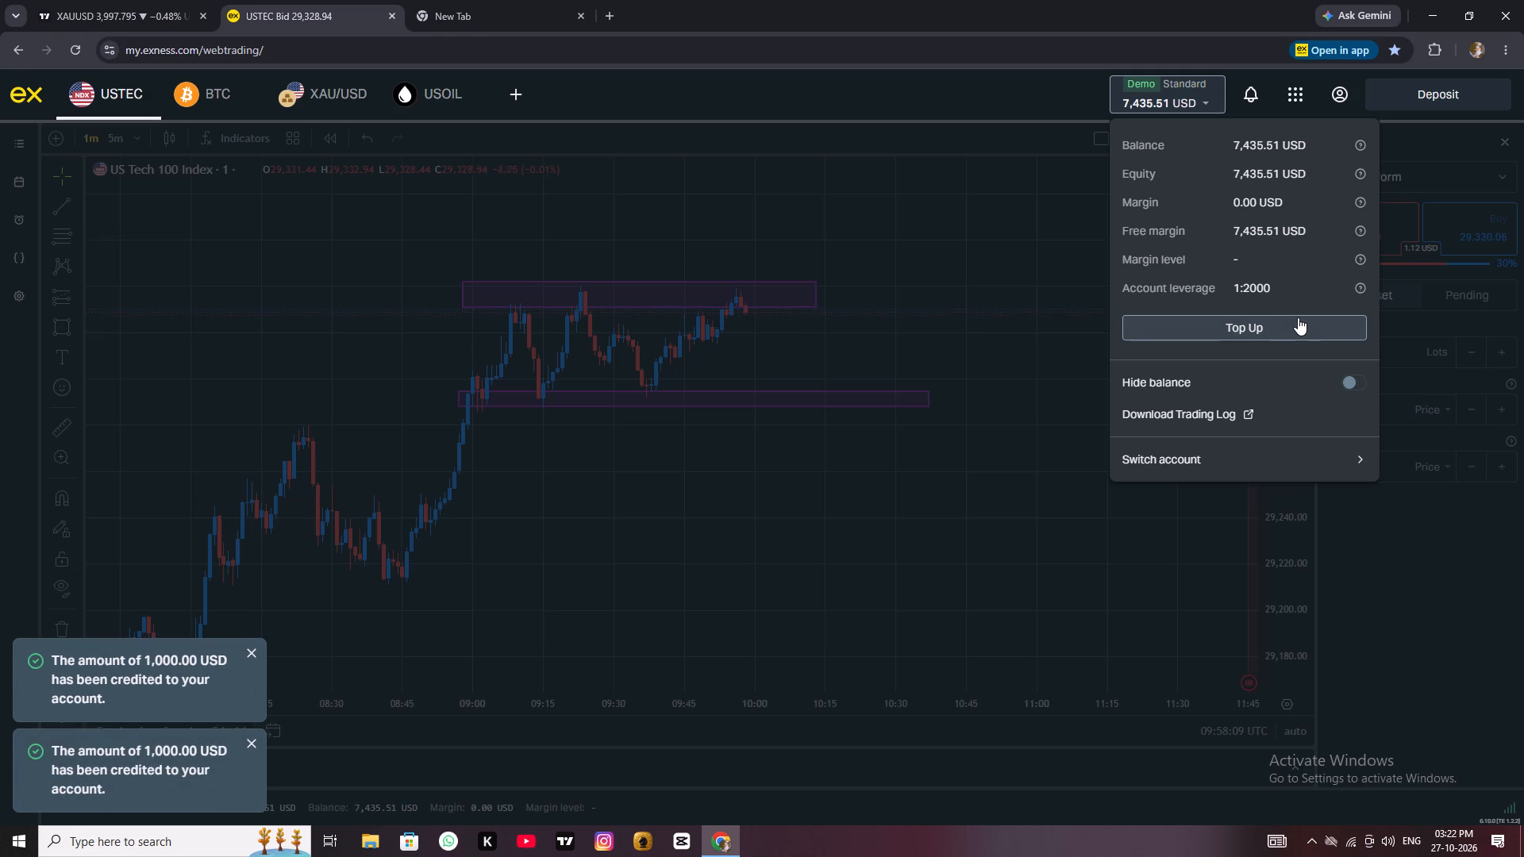
left_click(1298, 317)
left_click(1298, 317)
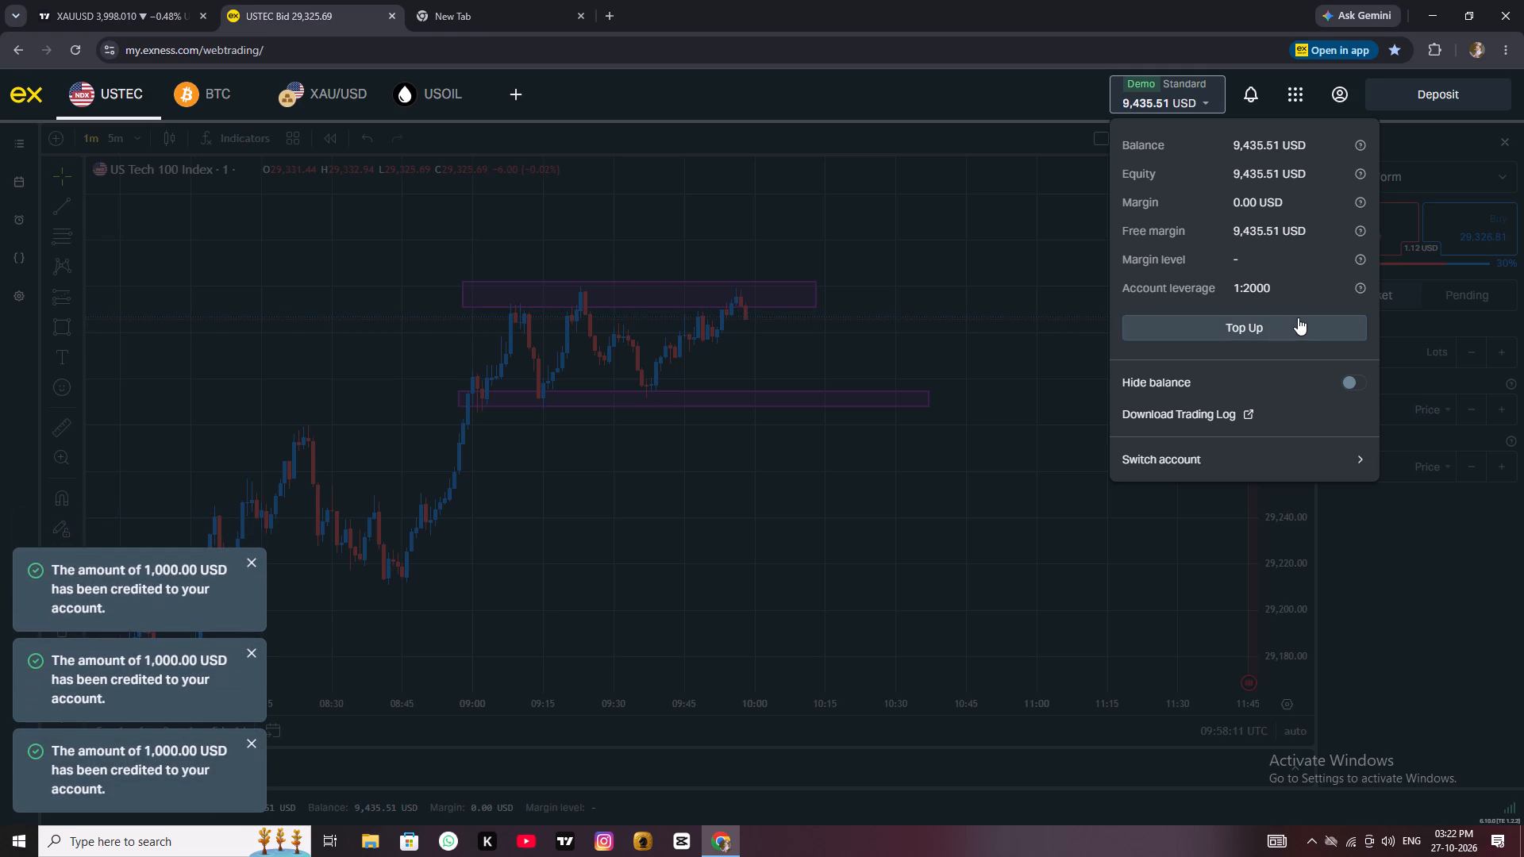
left_click(1298, 317)
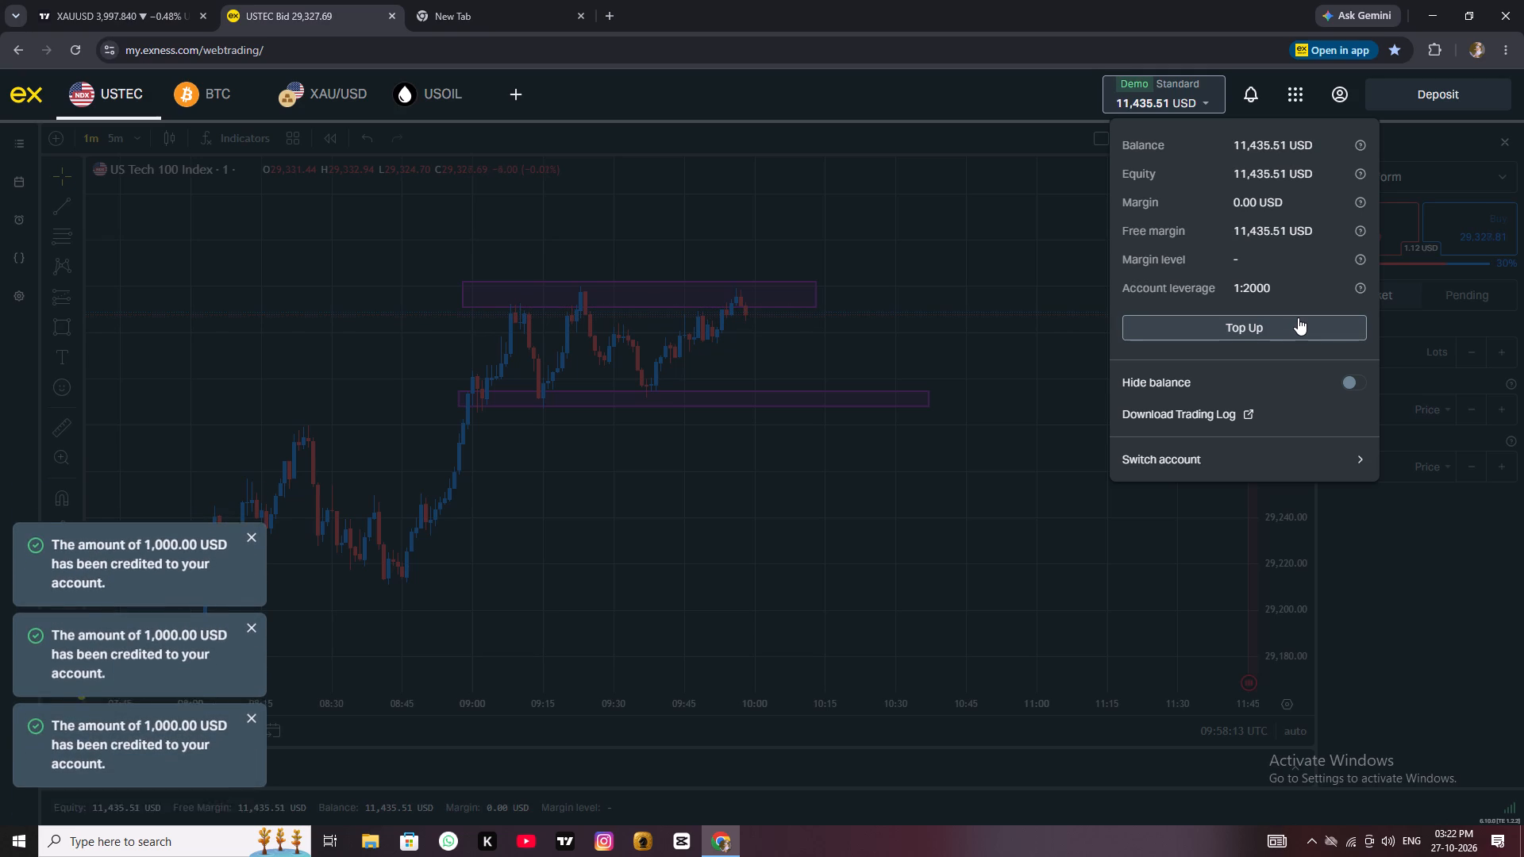
left_click(1120, 229)
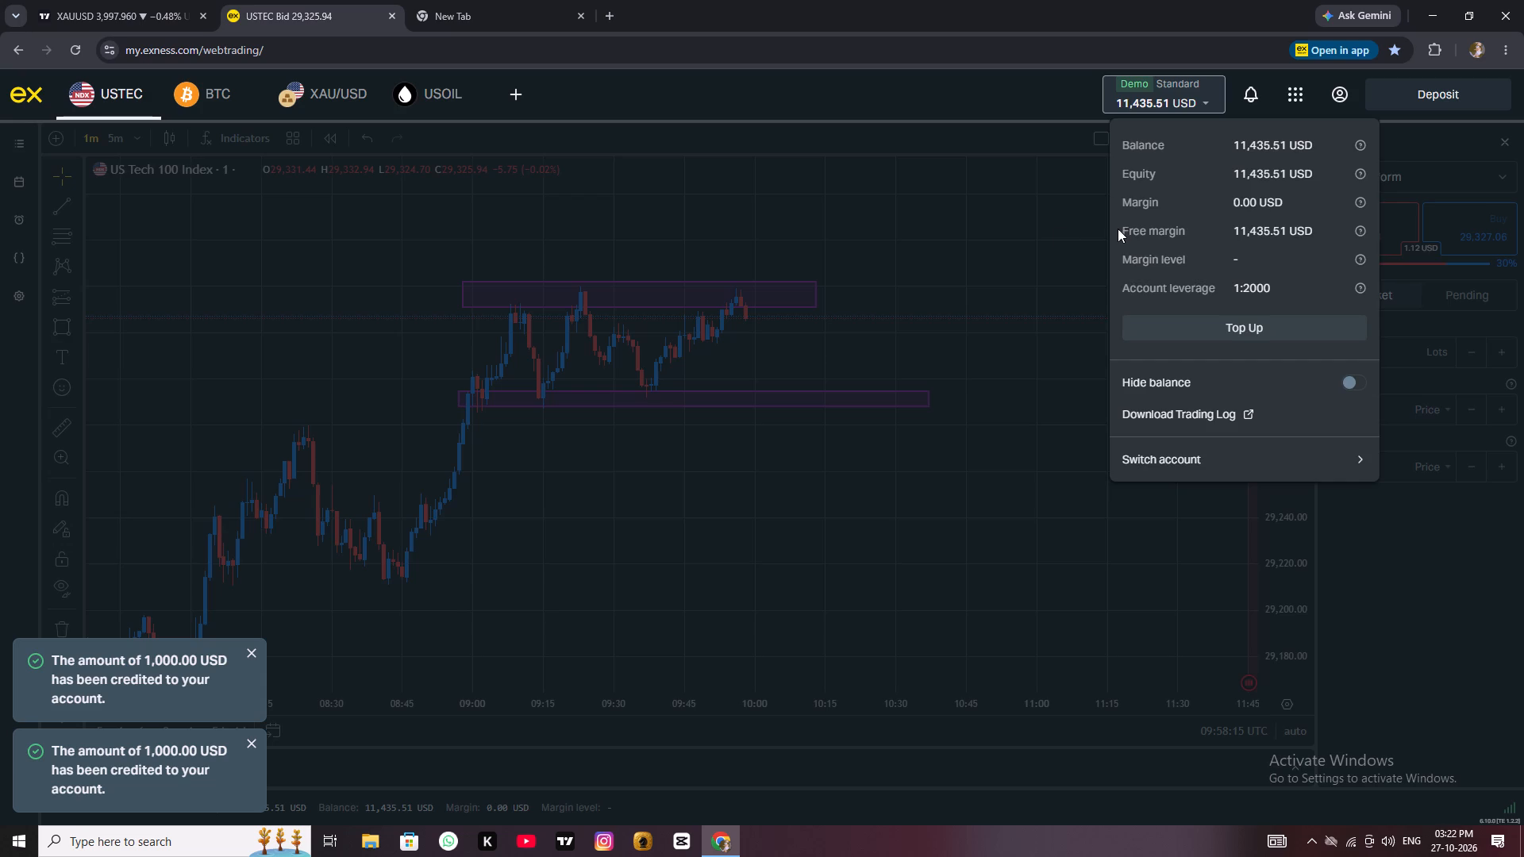
left_click(1055, 229)
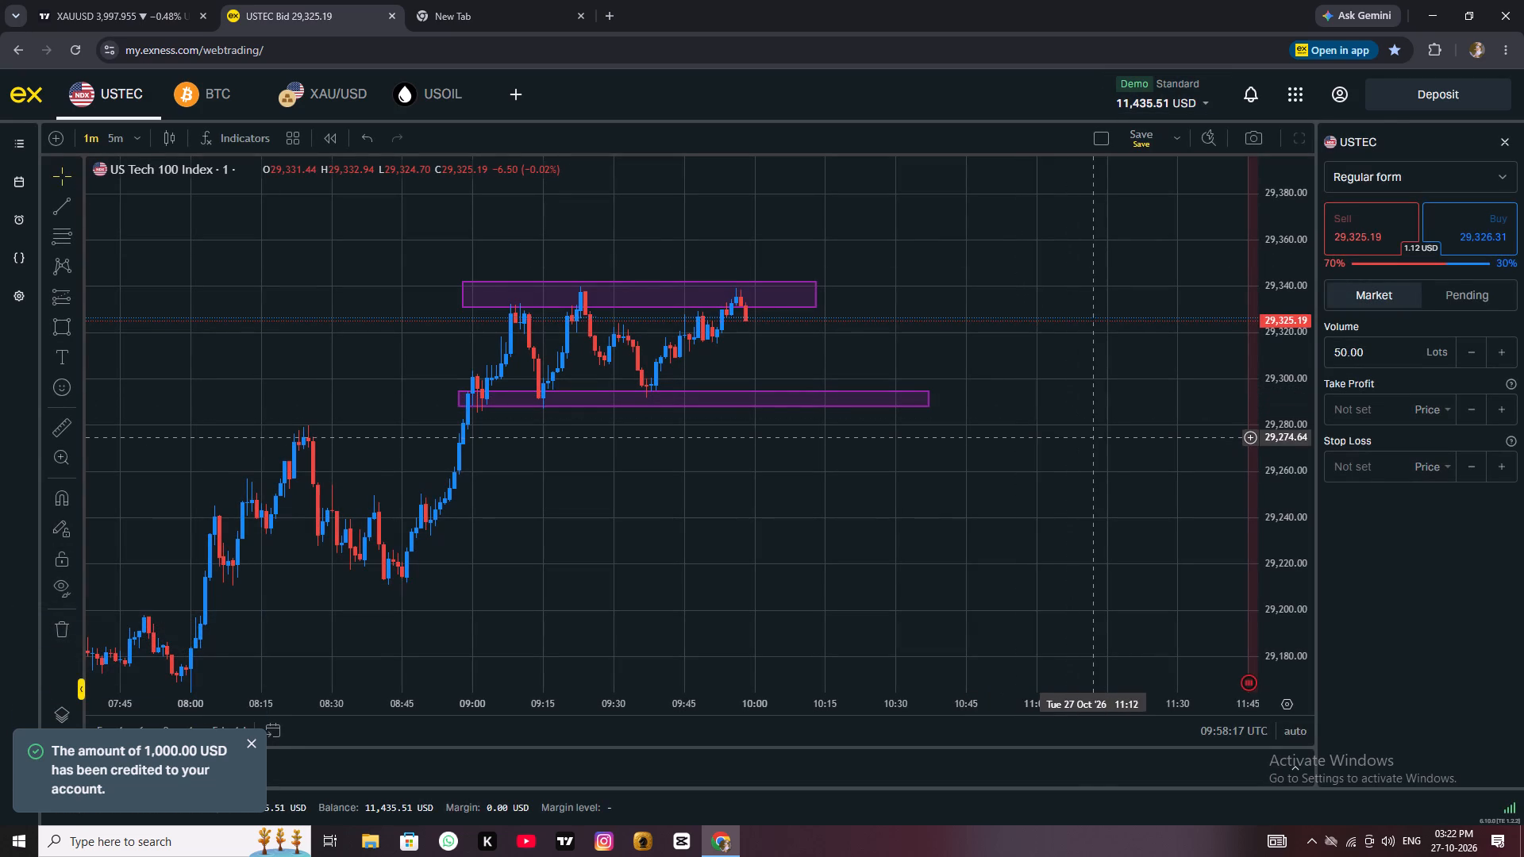
Switch to the USOIL crude oil chart.
scroll(1092, 438, "up", 1)
left_click(421, 105)
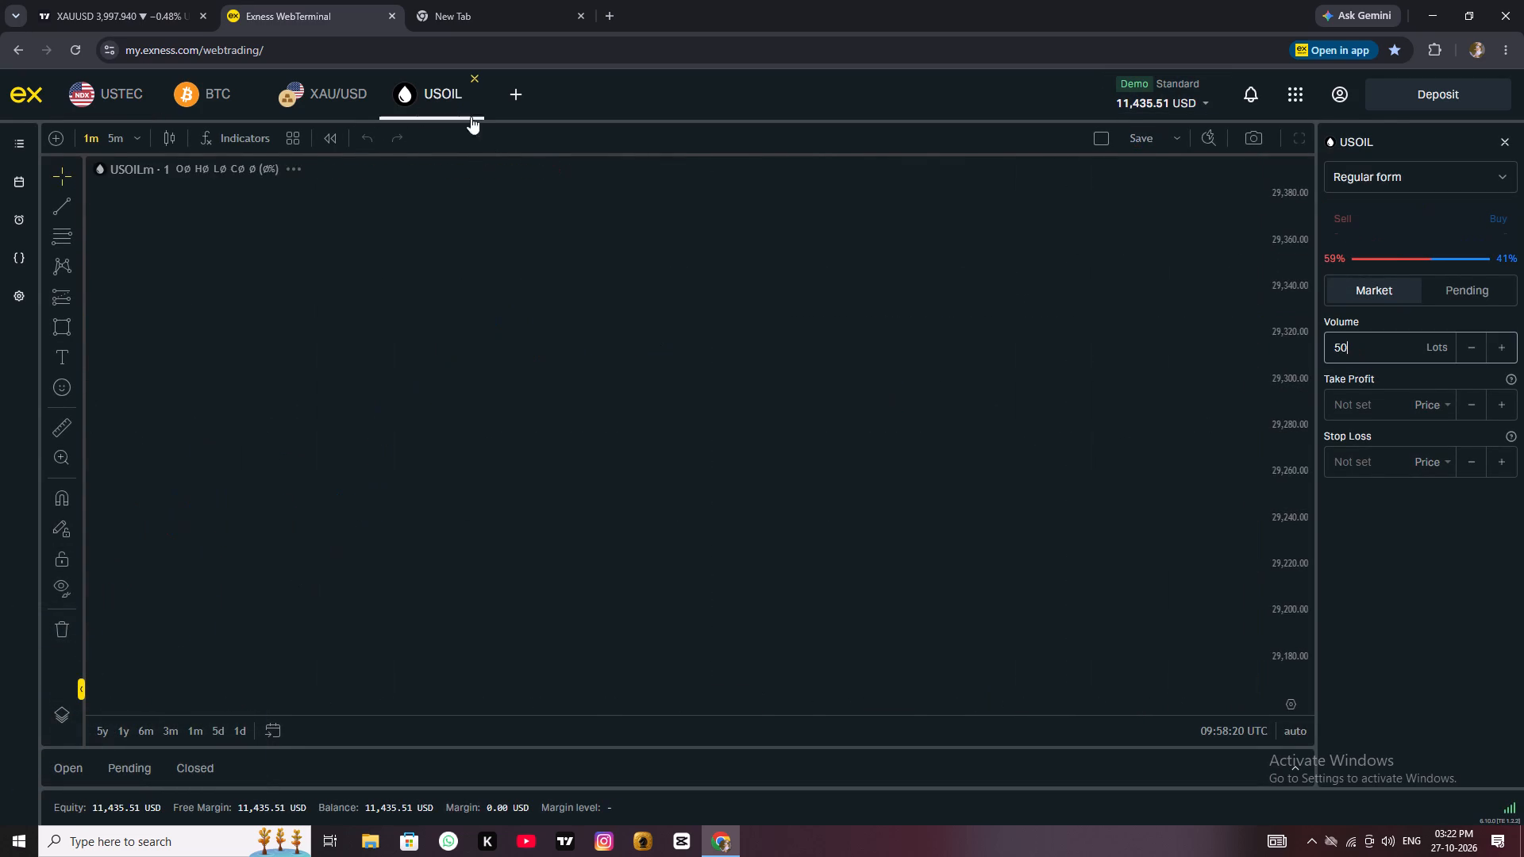
Examine the broader USOIL one-minute price swings from the previous afternoon through about 10:00 on 27 October.
left_click_drag(1106, 490, 848, 471)
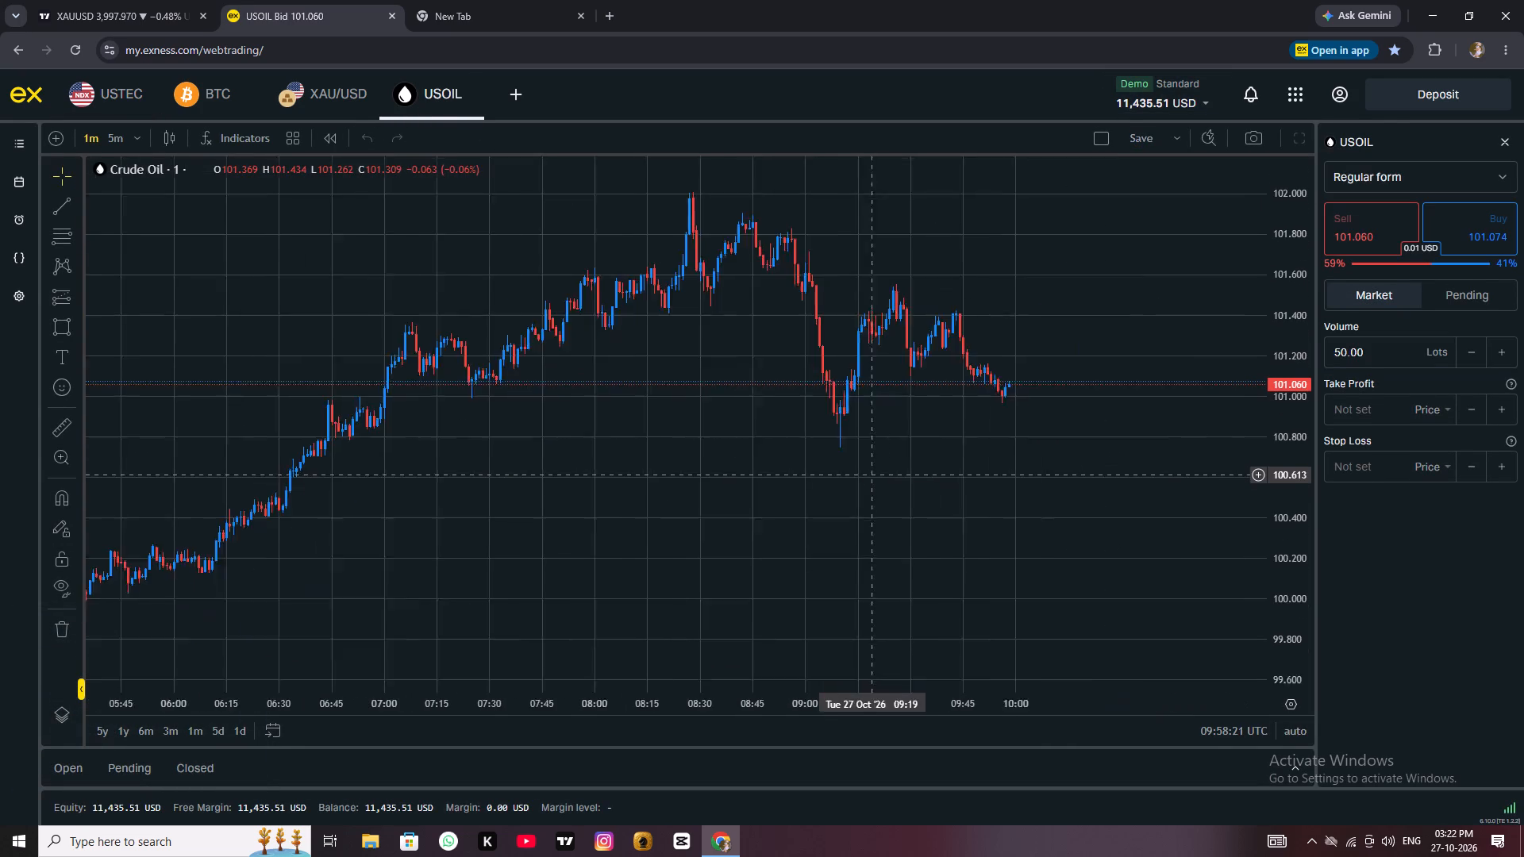
left_click_drag(848, 471, 1022, 349)
scroll(1022, 348, "down", 13)
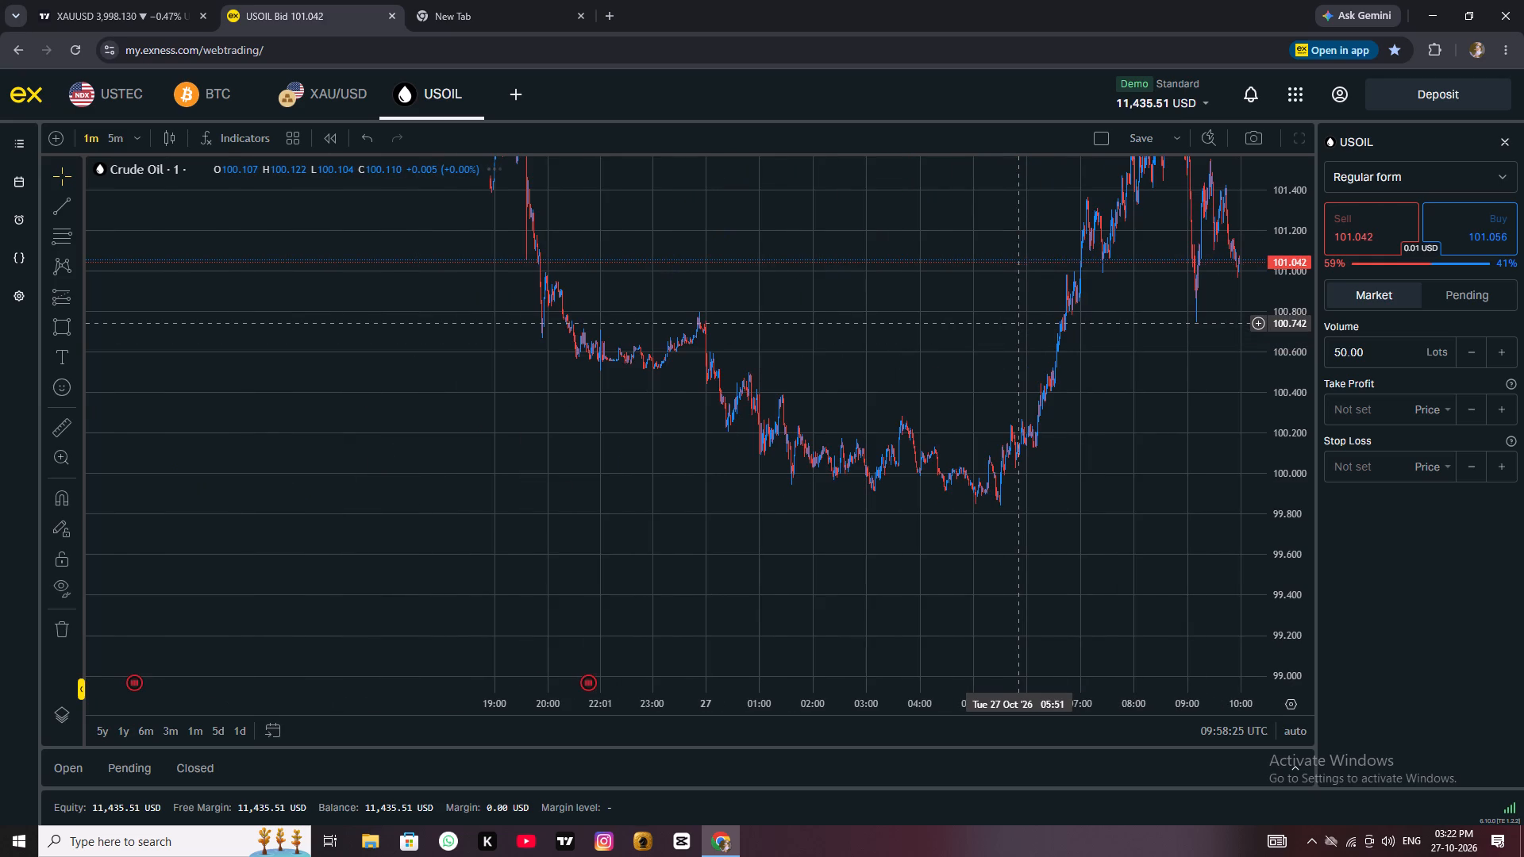
left_click_drag(1018, 323, 887, 469)
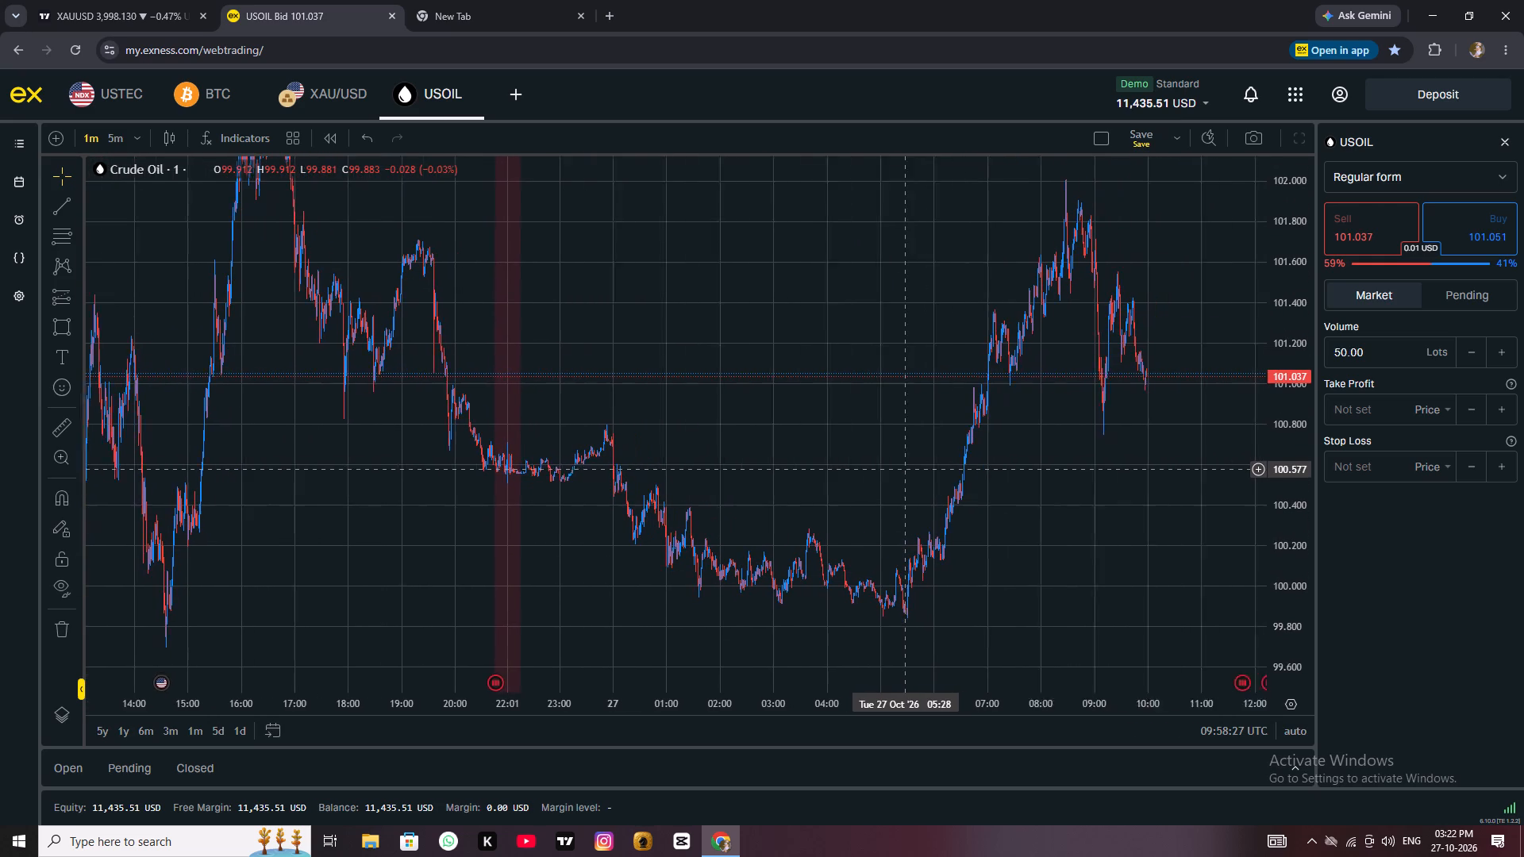
left_click_drag(887, 469, 830, 418)
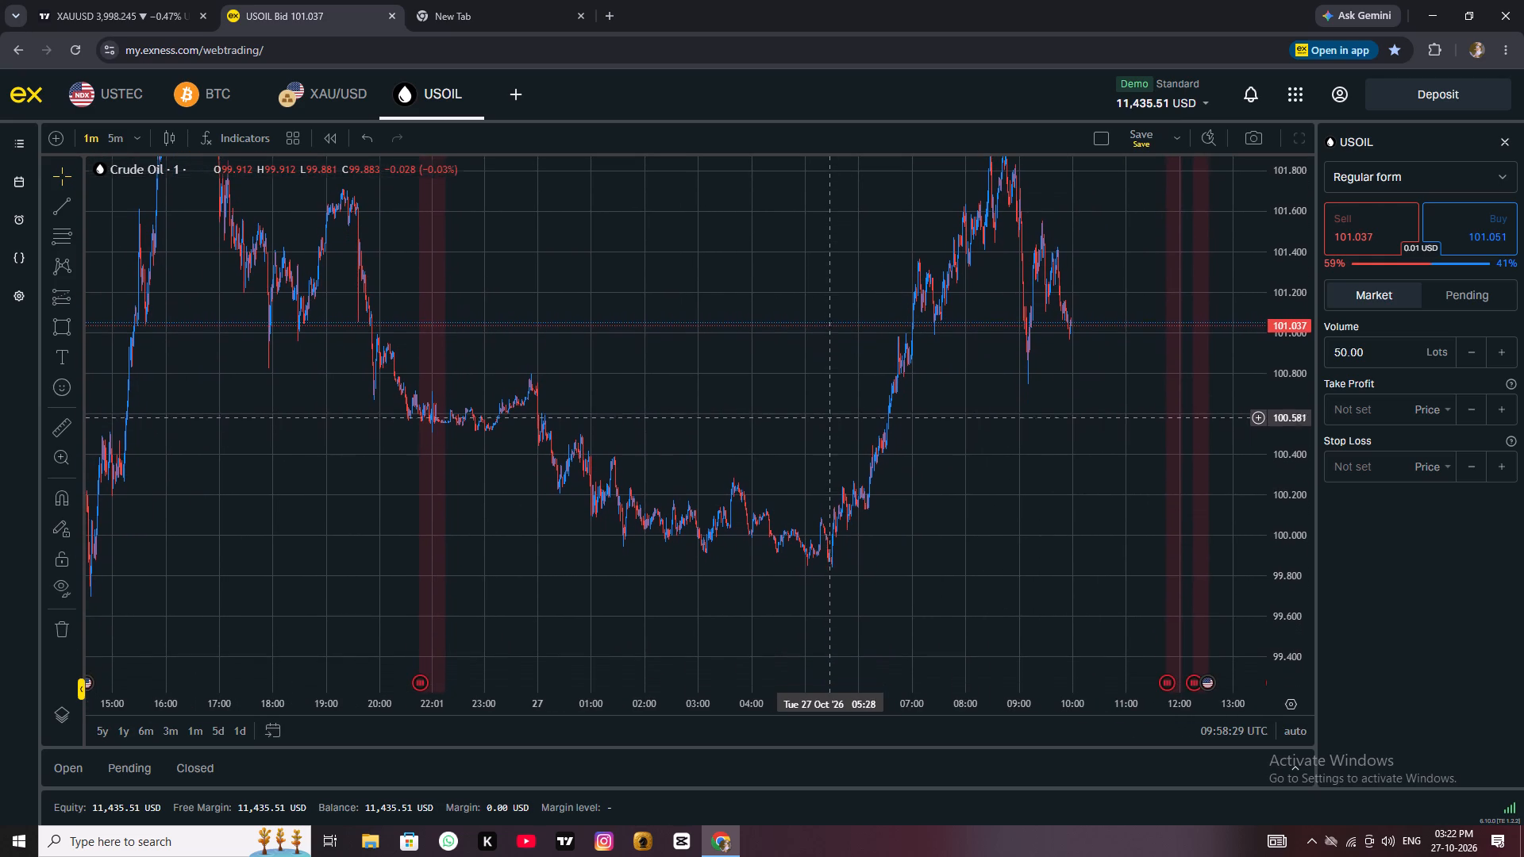
left_click_drag(637, 479, 706, 499)
left_click_drag(779, 486, 623, 508)
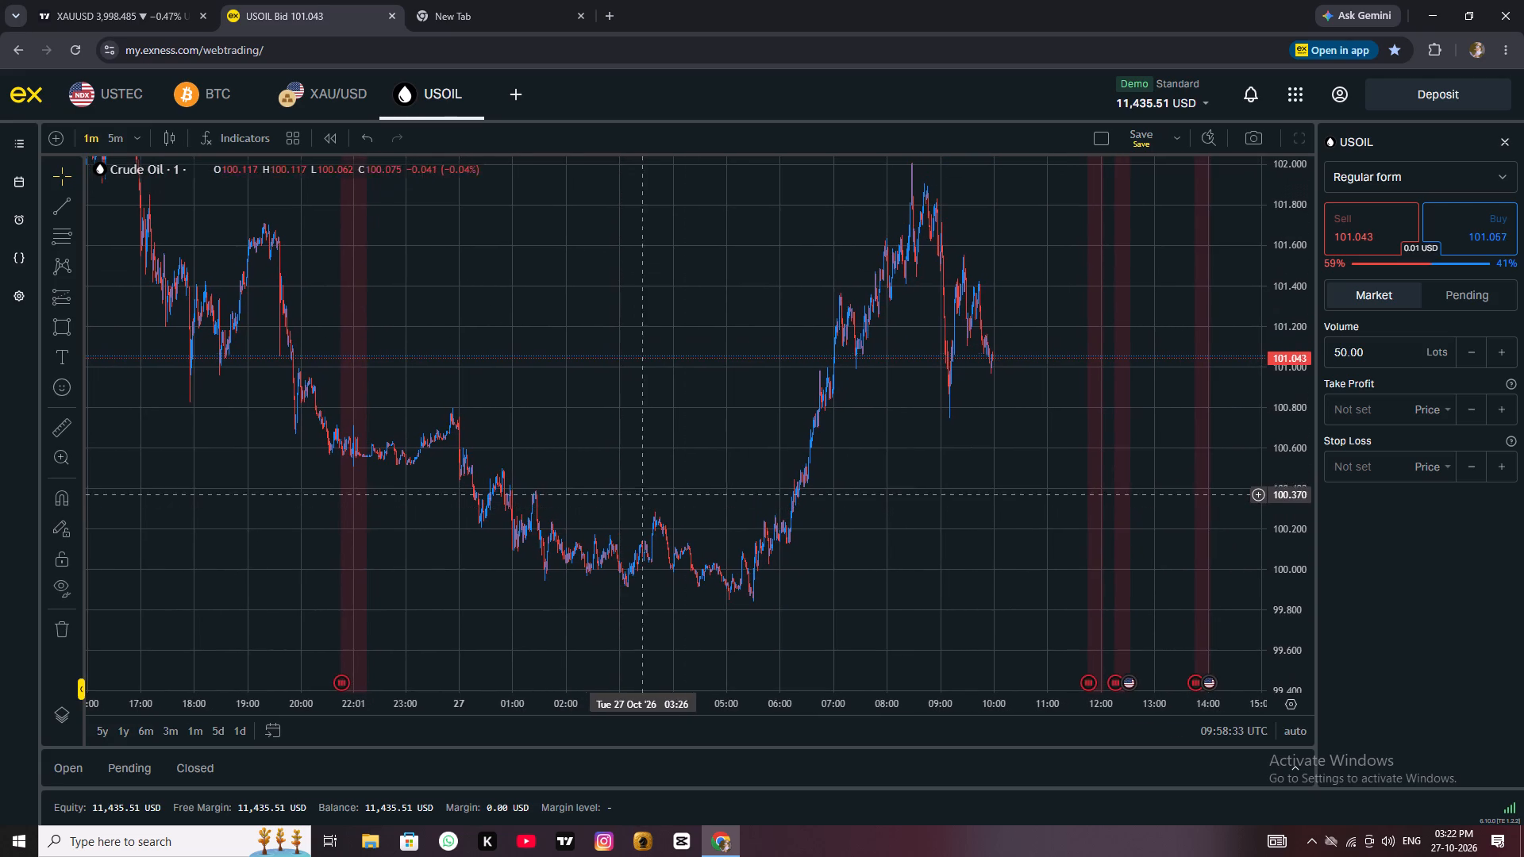
scroll(893, 556, "up", 3)
scroll(1306, 509, "up", 9)
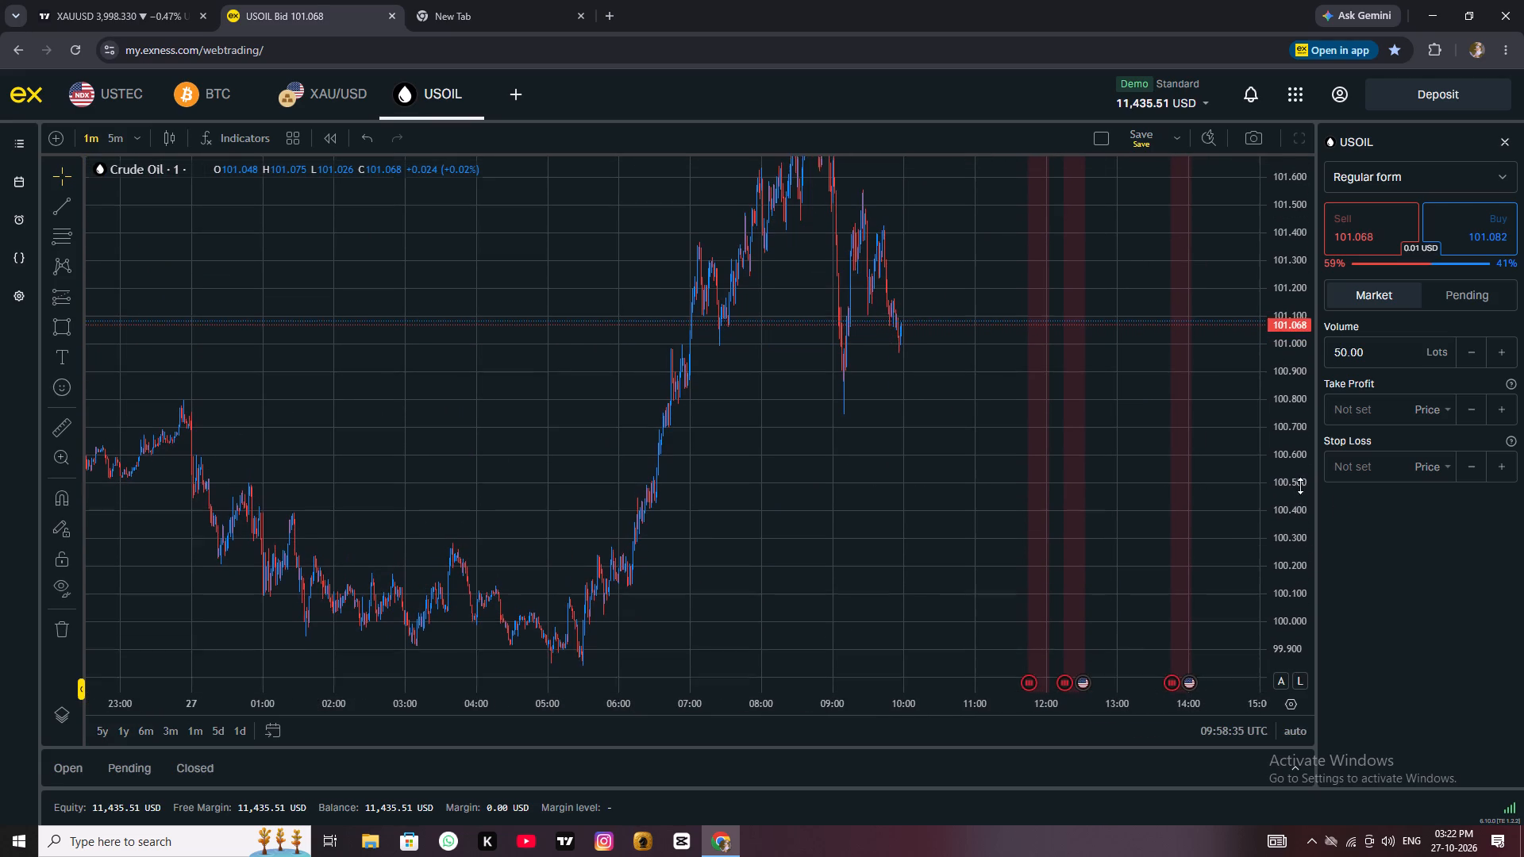
scroll(1298, 480, "up", 4)
scroll(998, 537, "up", 4)
Examine the USOIL overnight consolidation and its lows closely, between about 00:00 and 06:30 on 27 October.
left_click_drag(769, 548, 1022, 390)
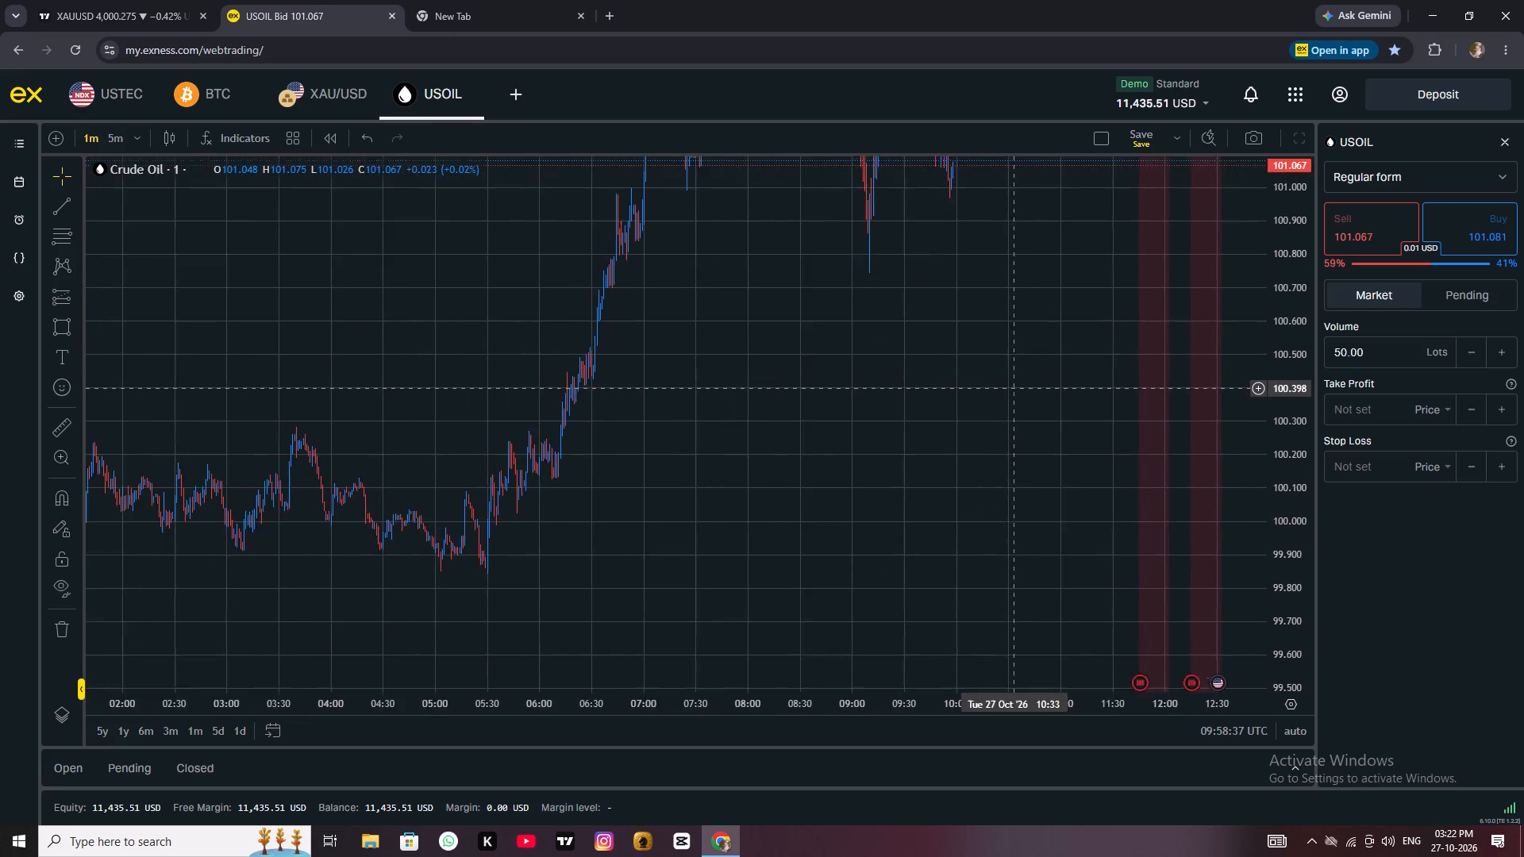
left_click_drag(1022, 390, 1118, 405)
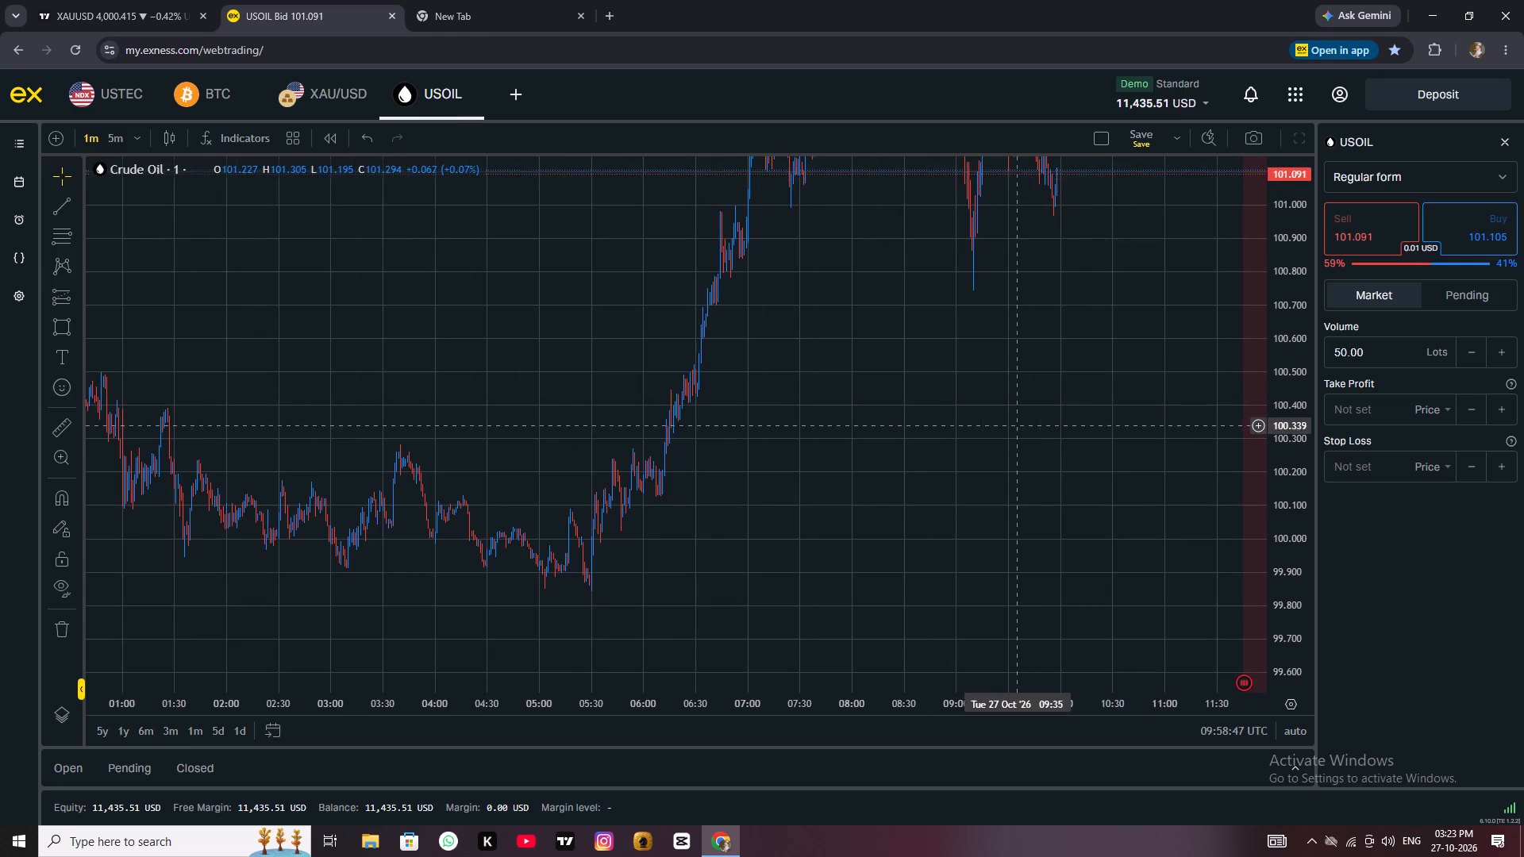
scroll(1014, 425, "up", 2)
left_click_drag(511, 491, 913, 462)
scroll(914, 458, "up", 6)
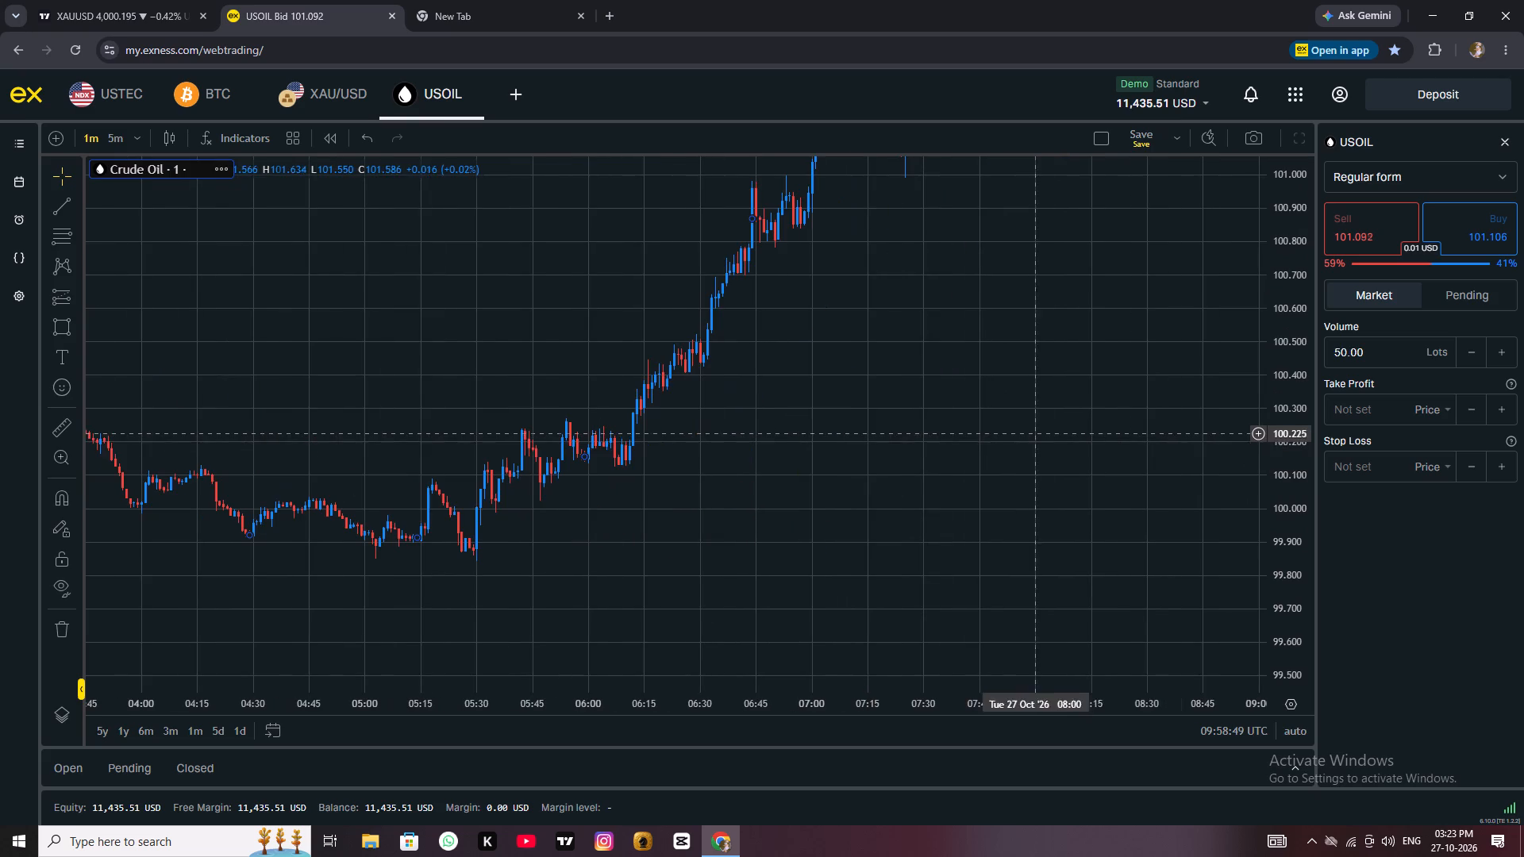
scroll(1298, 532, "up", 15)
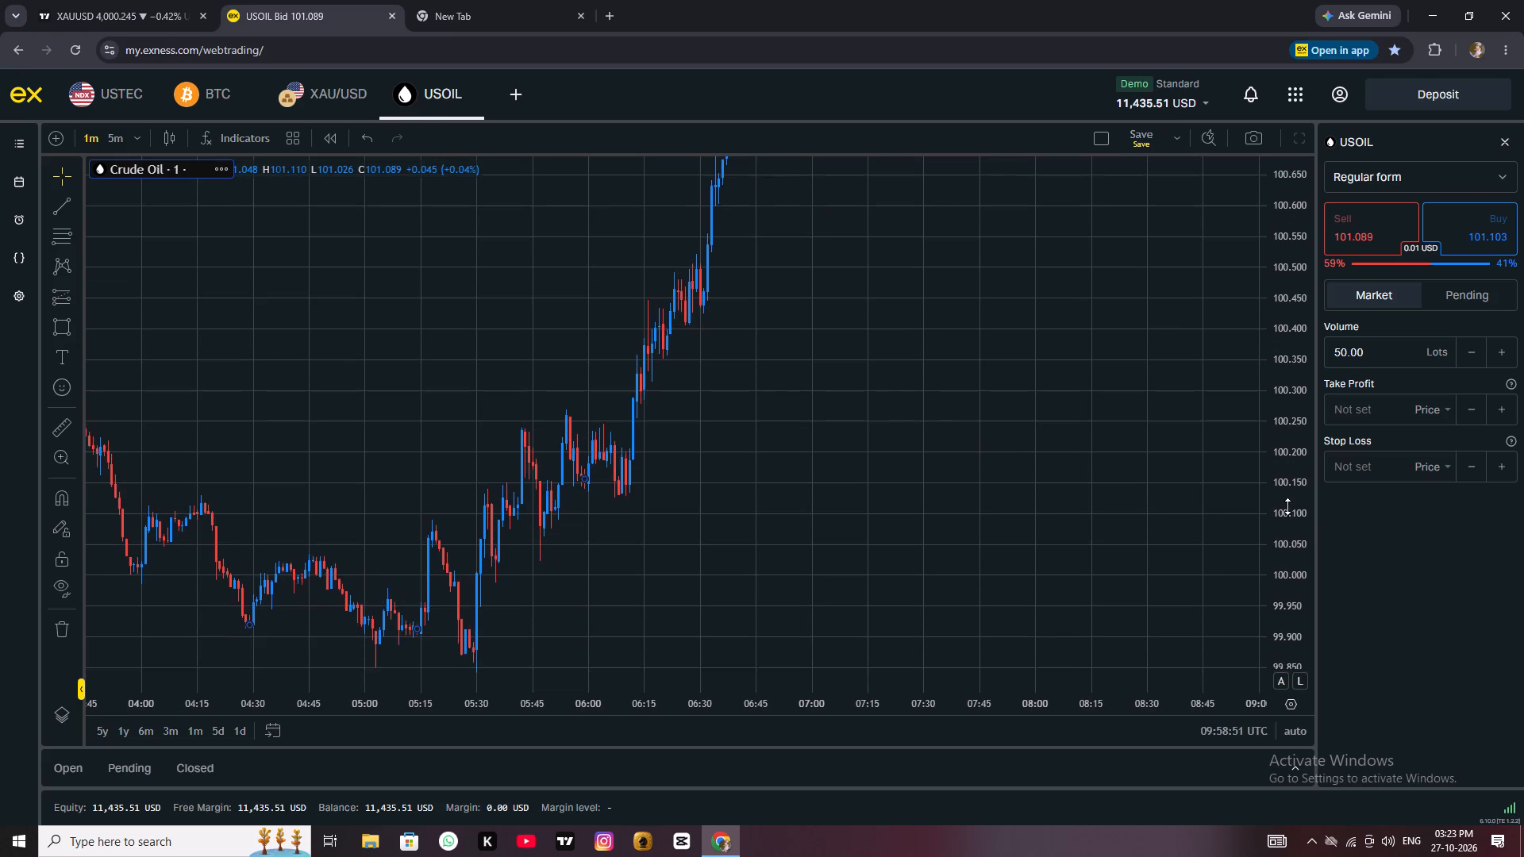
scroll(1287, 506, "up", 6)
scroll(938, 553, "up", 6)
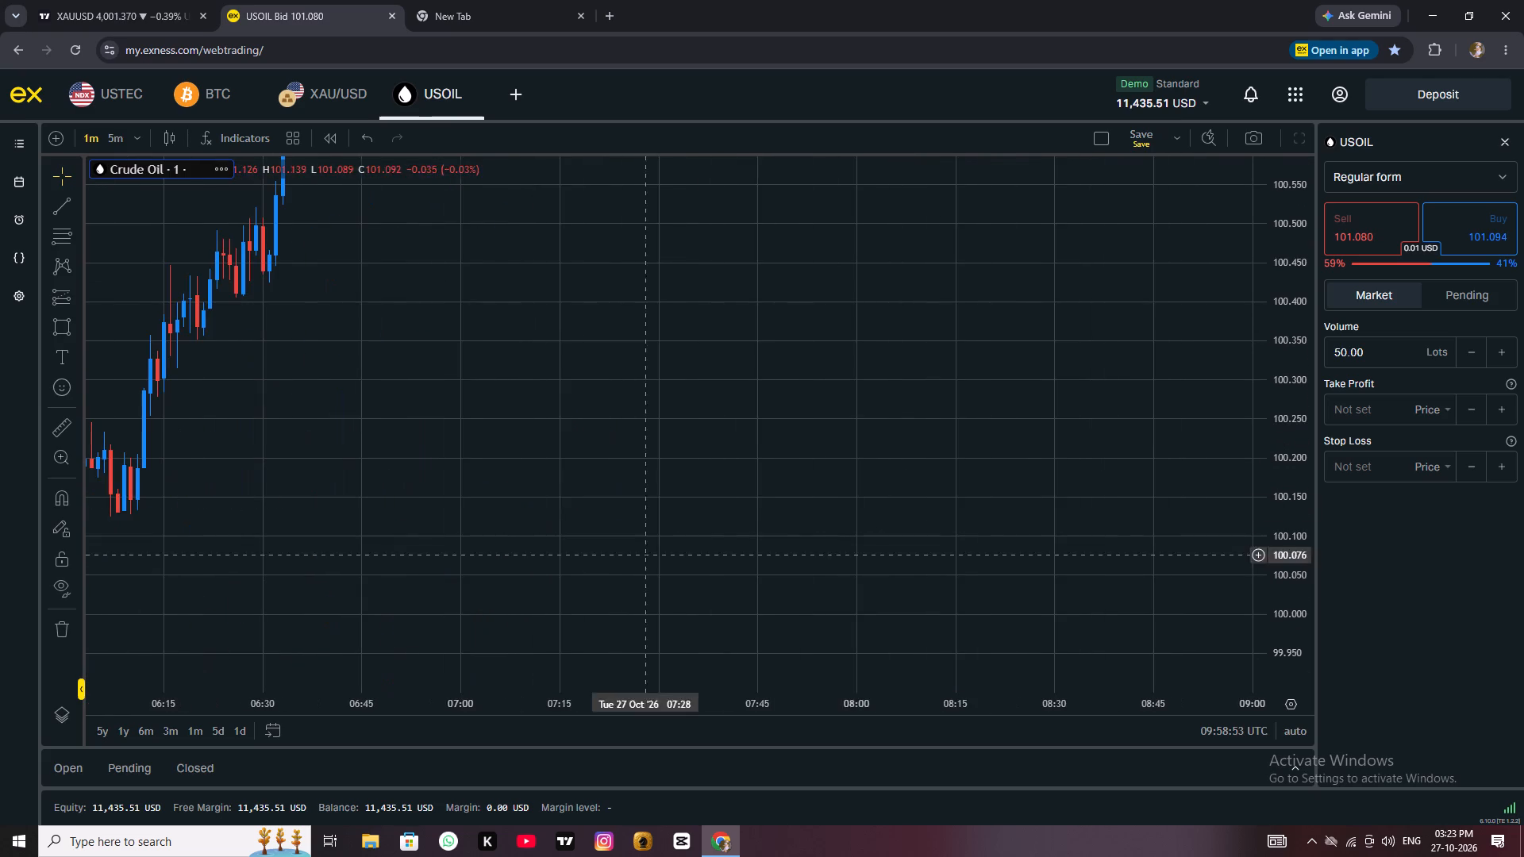
left_click_drag(482, 471, 1261, 359)
left_click_drag(575, 367, 685, 372)
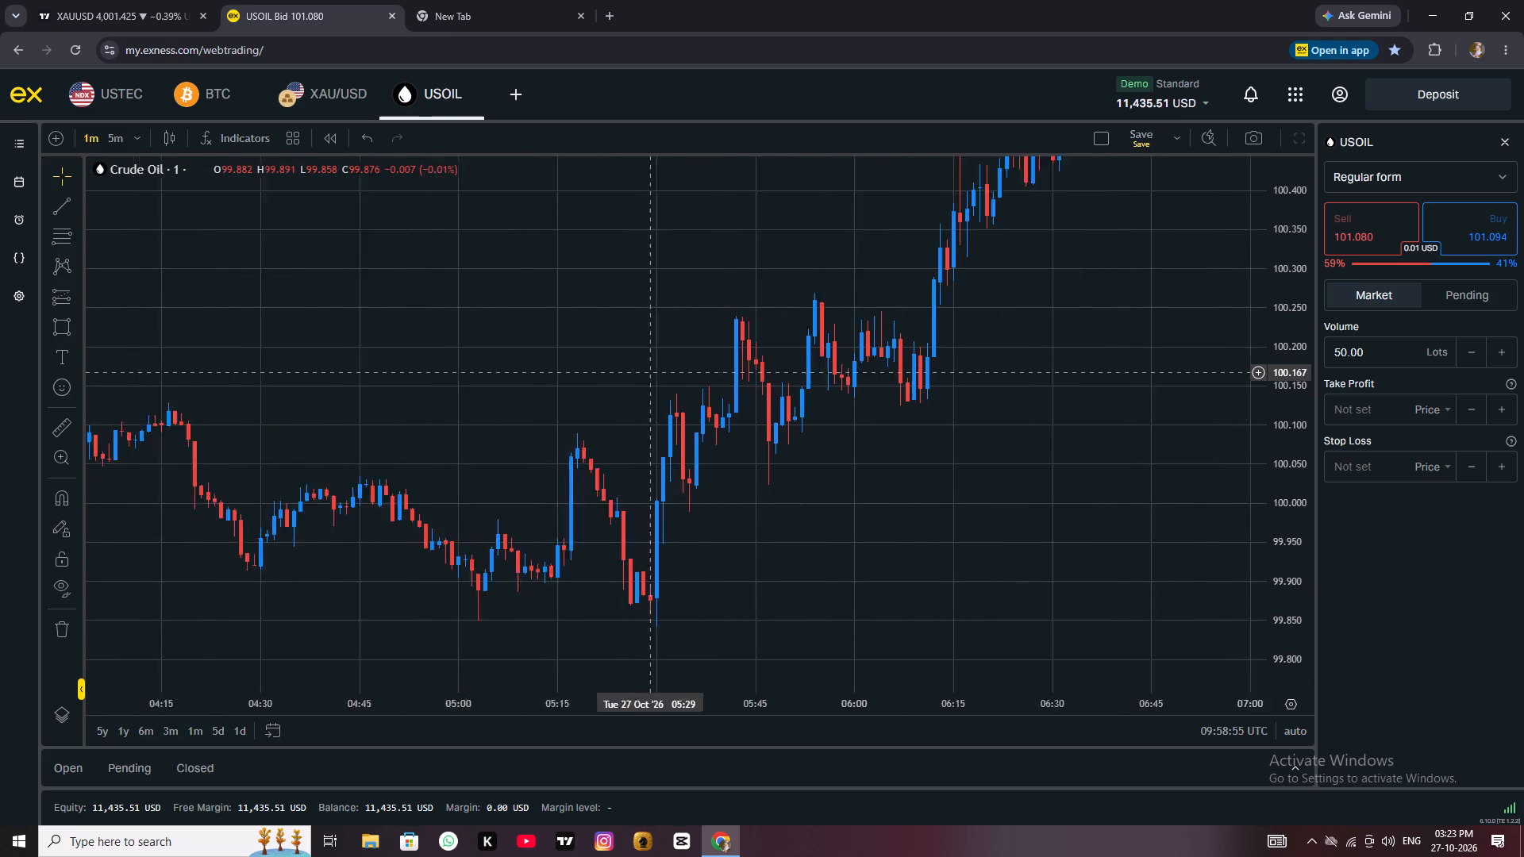
left_click_drag(685, 372, 787, 368)
scroll(787, 368, "down", 3)
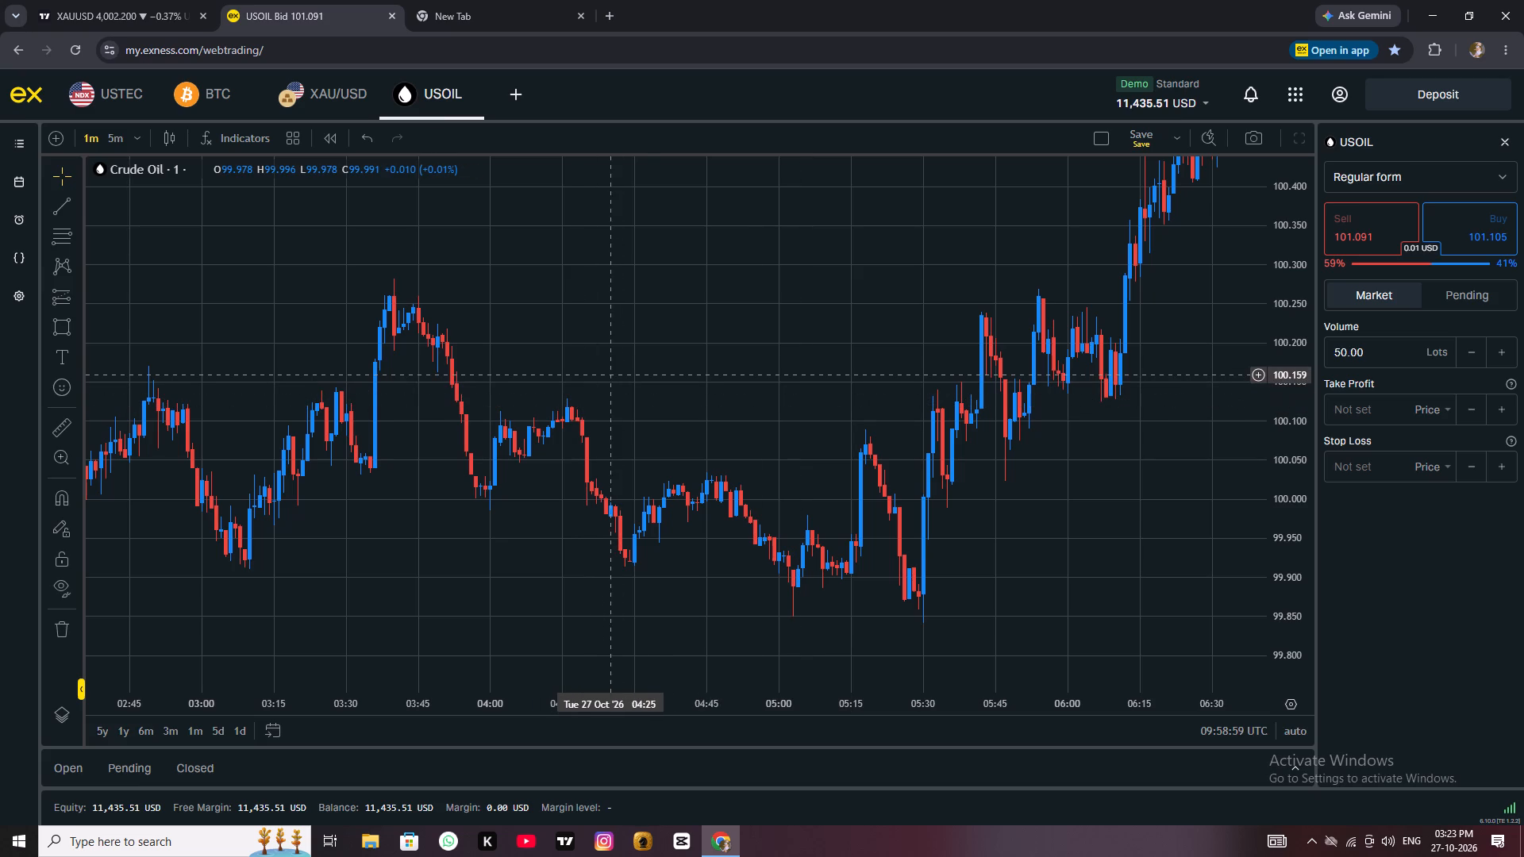
left_click_drag(704, 375, 1068, 374)
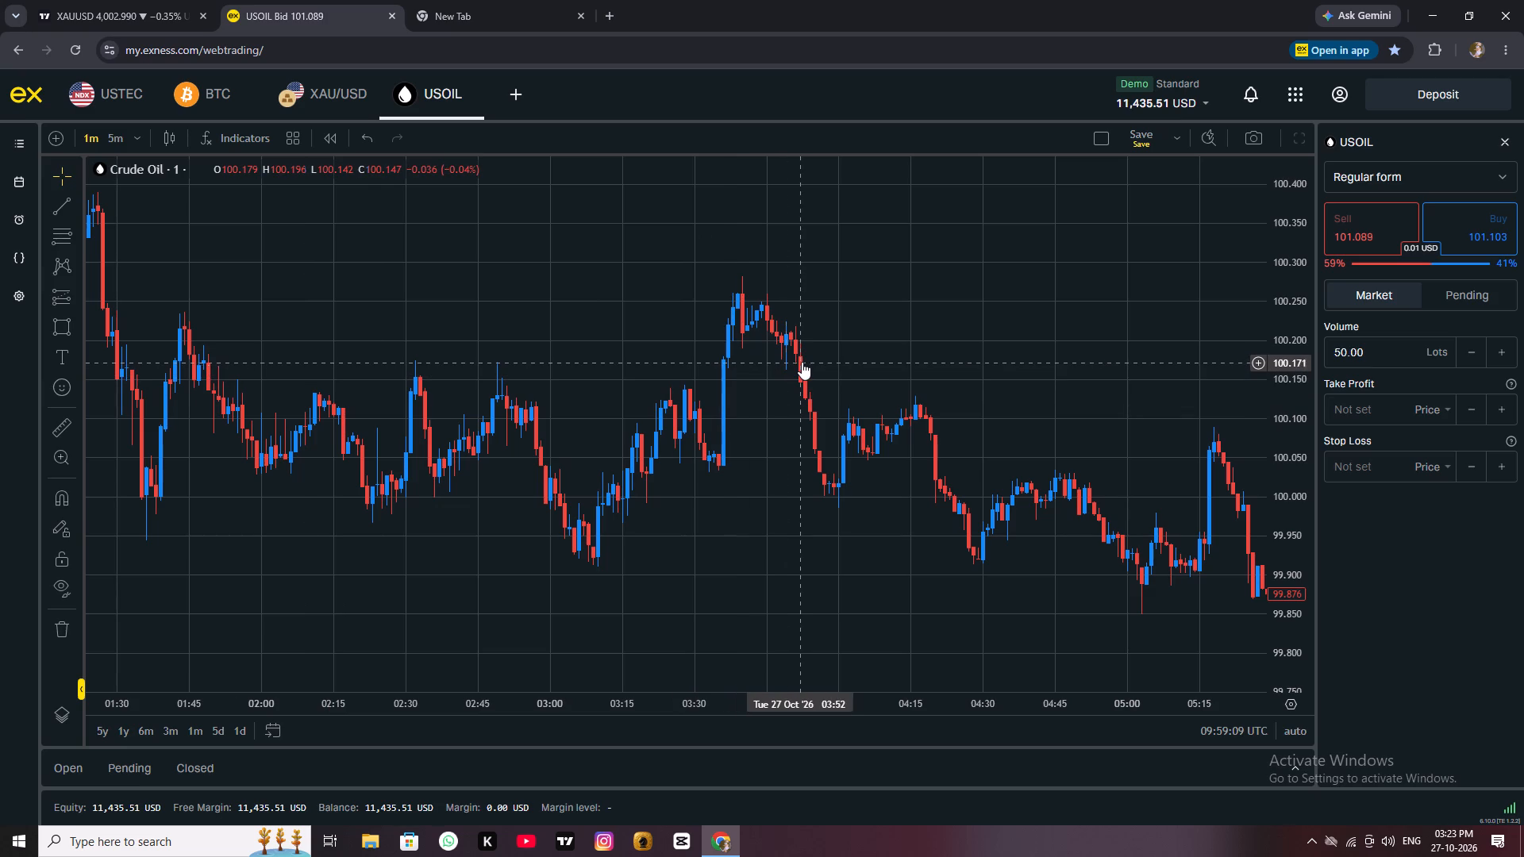
left_click_drag(982, 318, 741, 249)
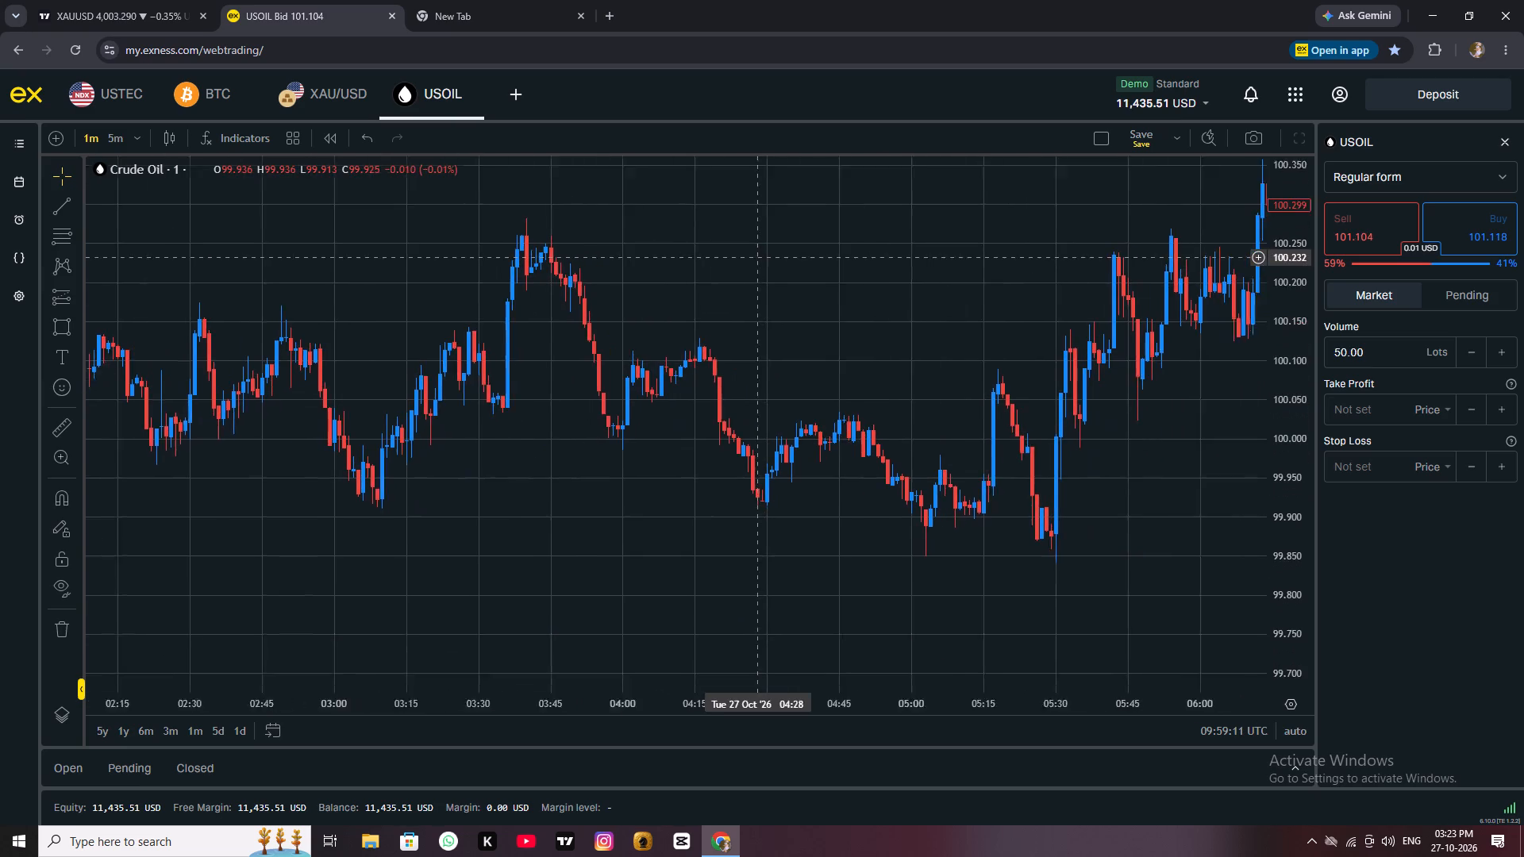
left_click_drag(741, 249, 739, 248)
scroll(806, 303, "down", 5)
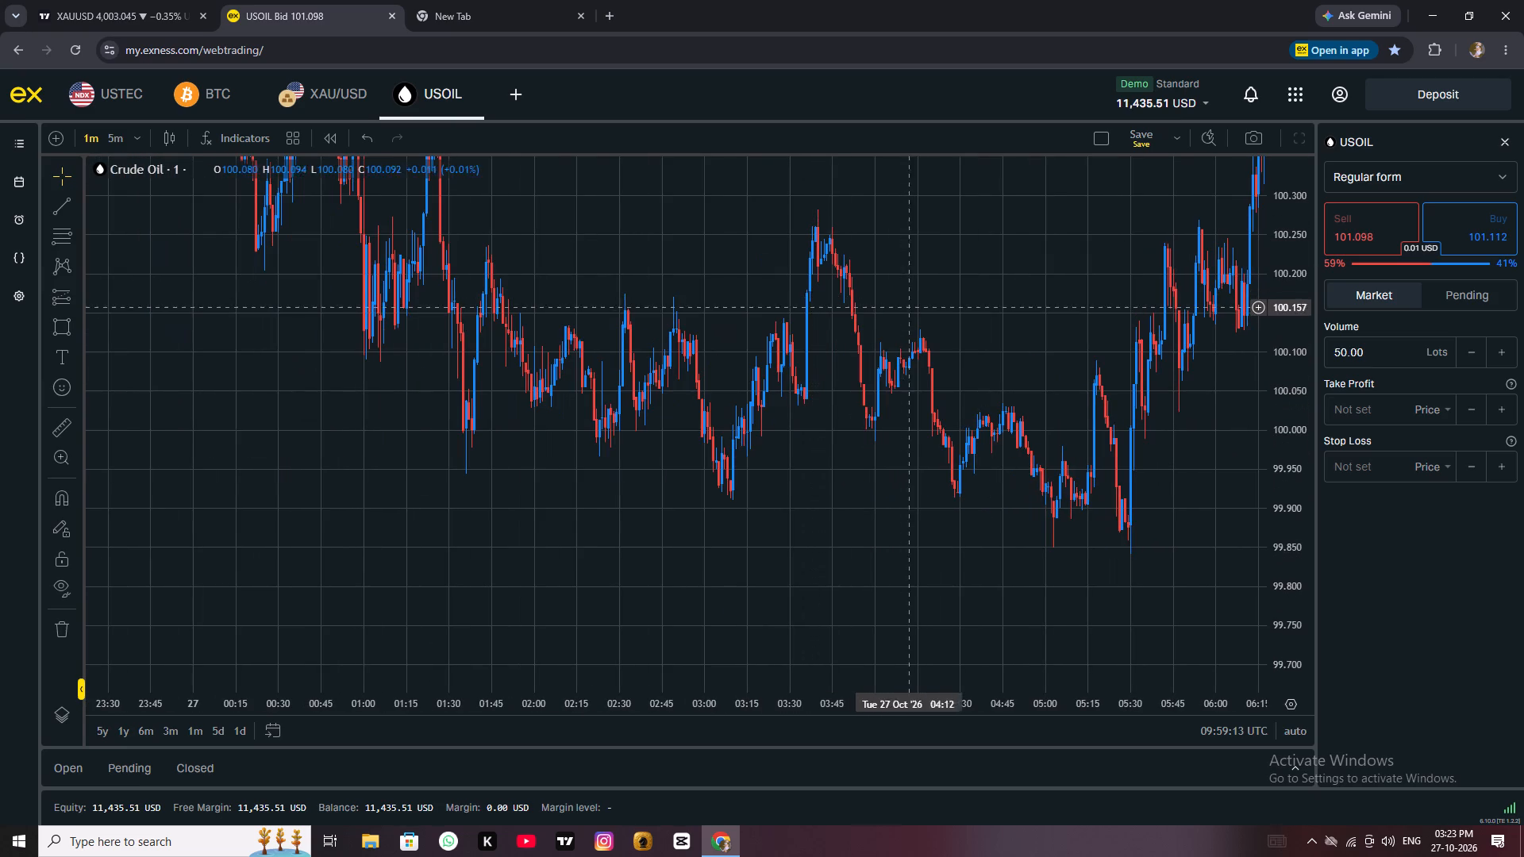
left_click_drag(575, 257, 595, 282)
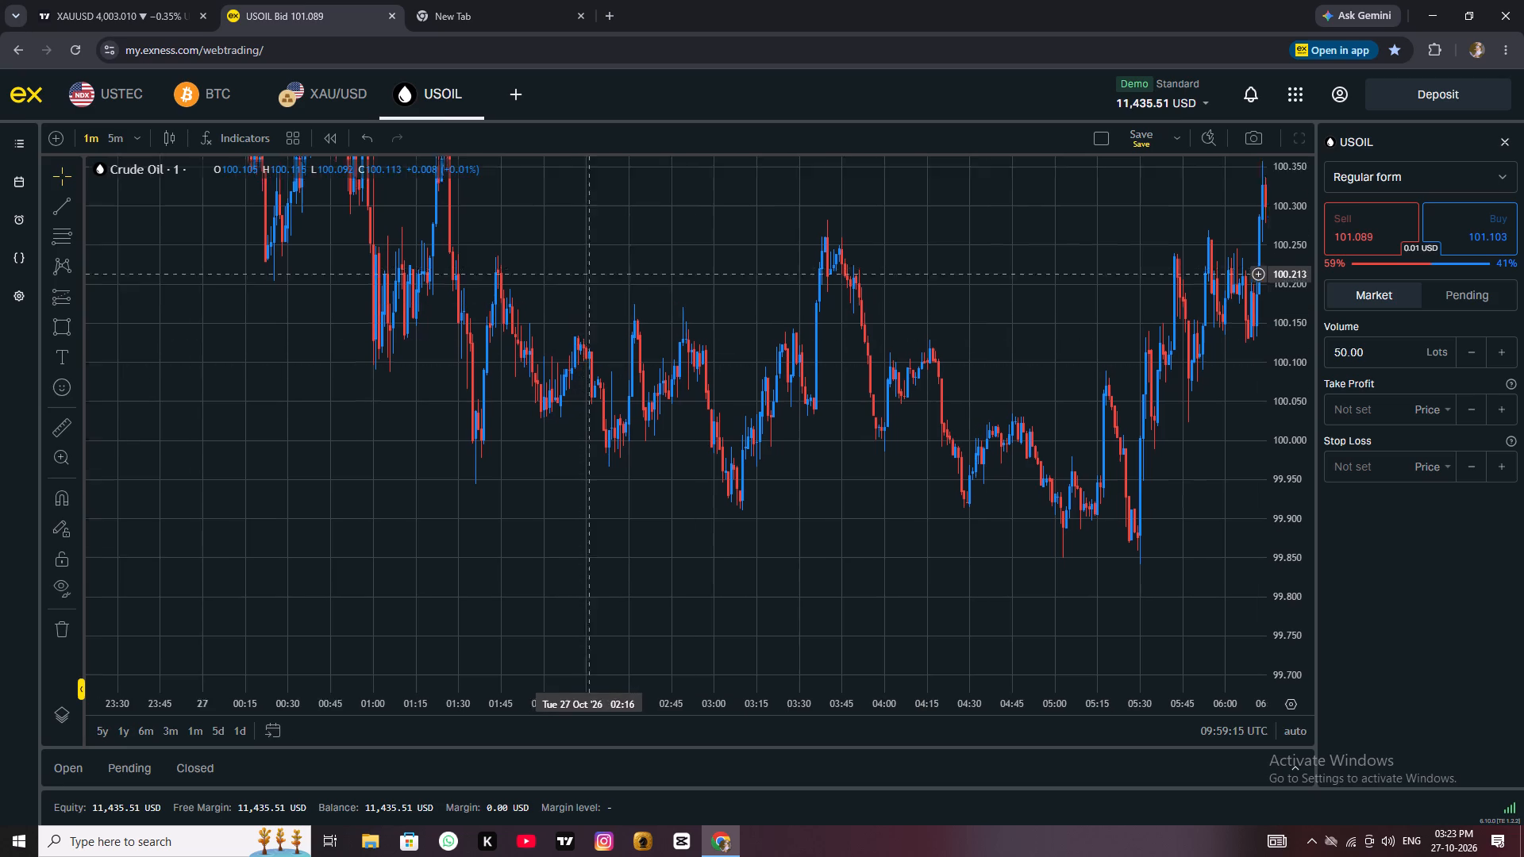
left_click_drag(595, 282, 764, 413)
scroll(764, 413, "up", 3)
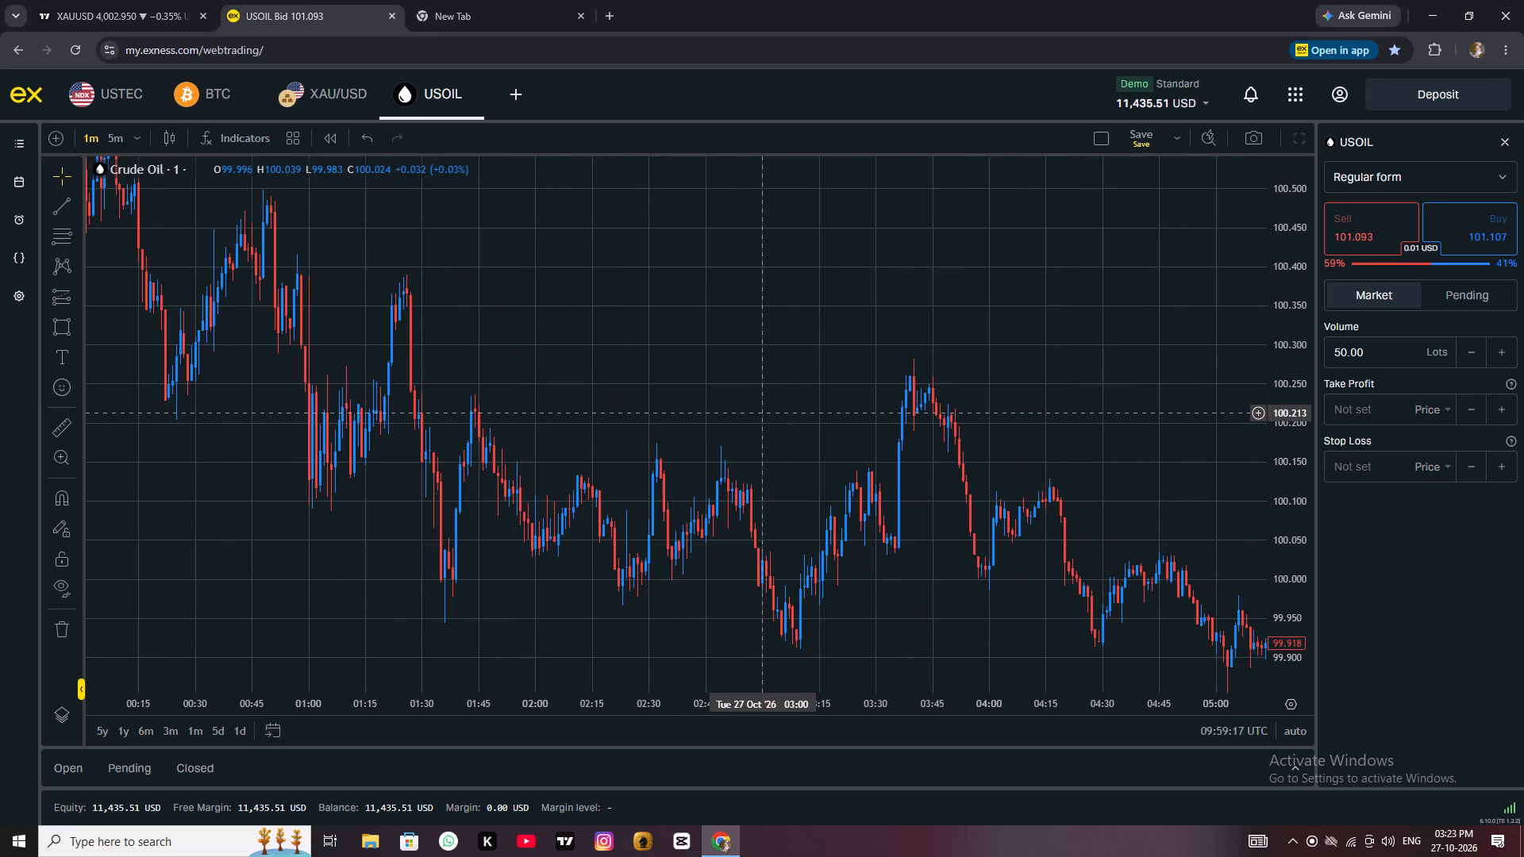
Follow the USOIL chart through the morning rally and inspect the latest candles from about 09:00 to 10:00 closely.
left_click_drag(1018, 335, 642, 407)
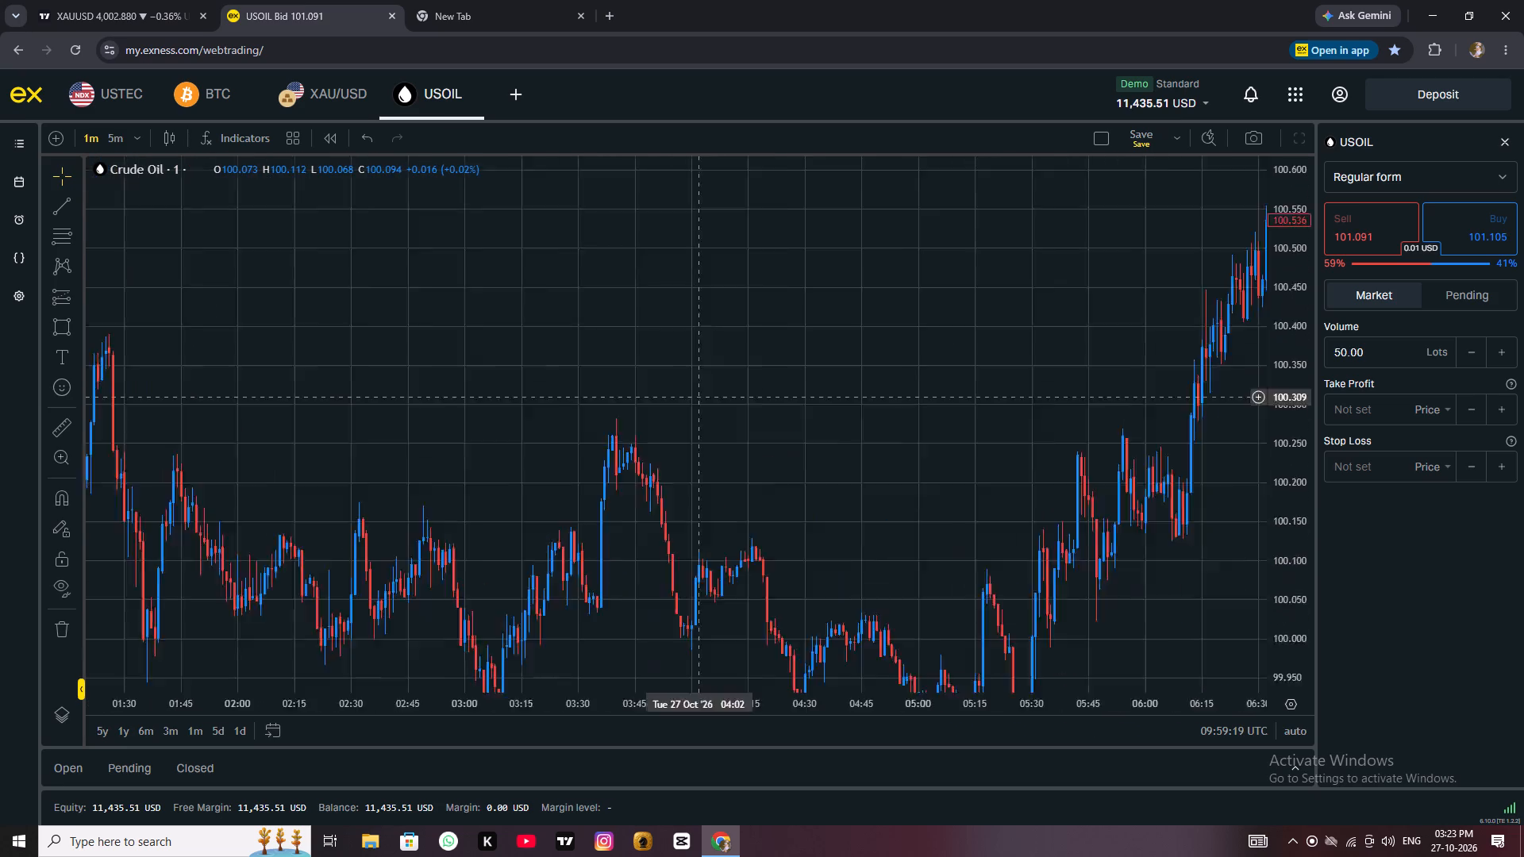
left_click_drag(642, 407, 595, 415)
left_click_drag(916, 353, 675, 367)
left_click_drag(1231, 325, 754, 412)
left_click_drag(992, 340, 701, 465)
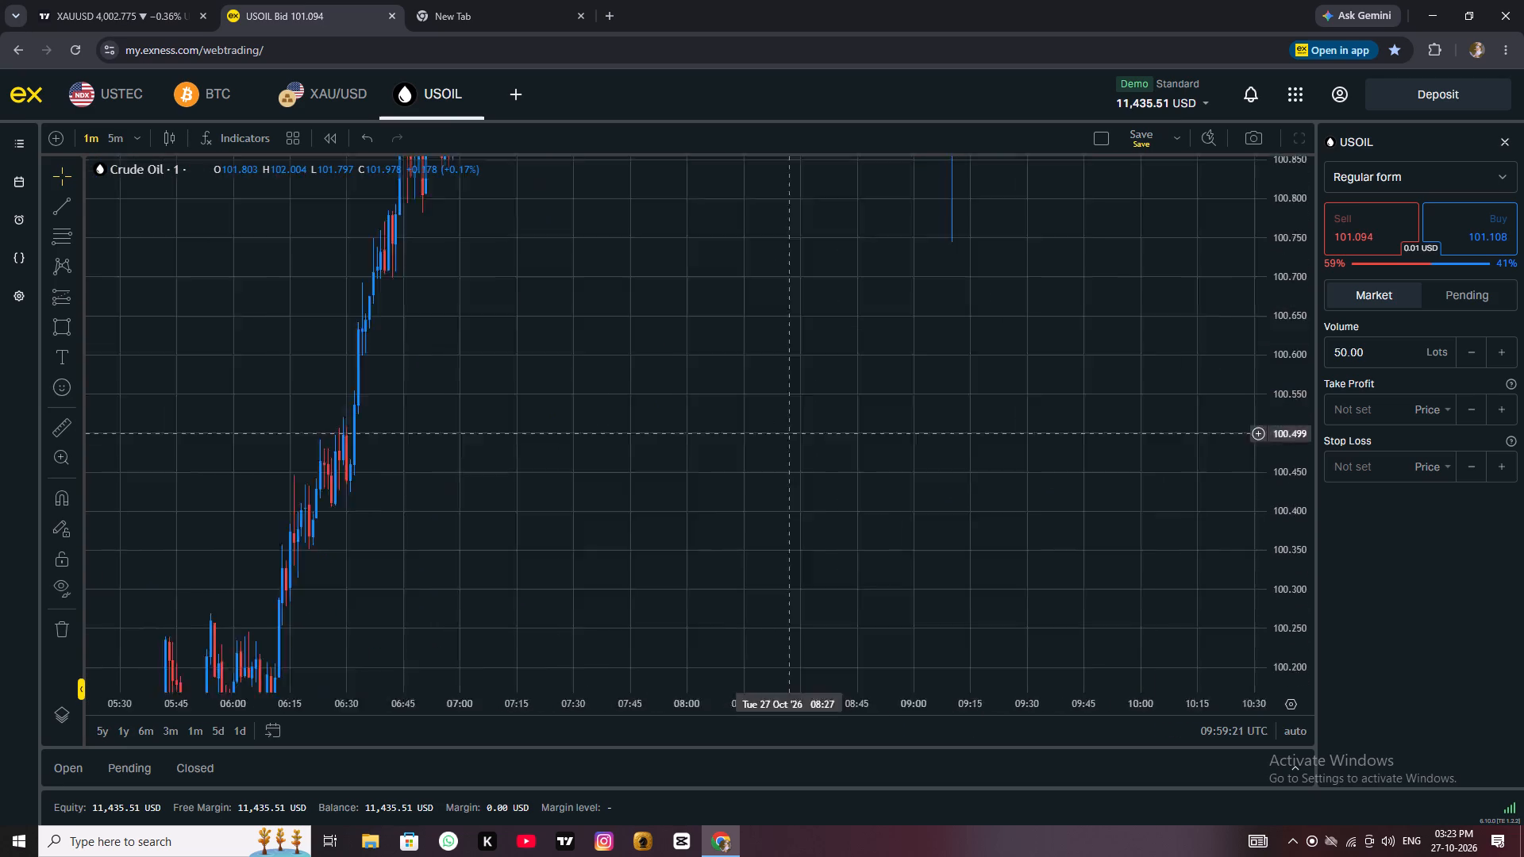
left_click_drag(701, 465, 545, 515)
left_click_drag(857, 428, 792, 686)
left_click_drag(887, 377, 736, 515)
scroll(814, 469, "up", 3)
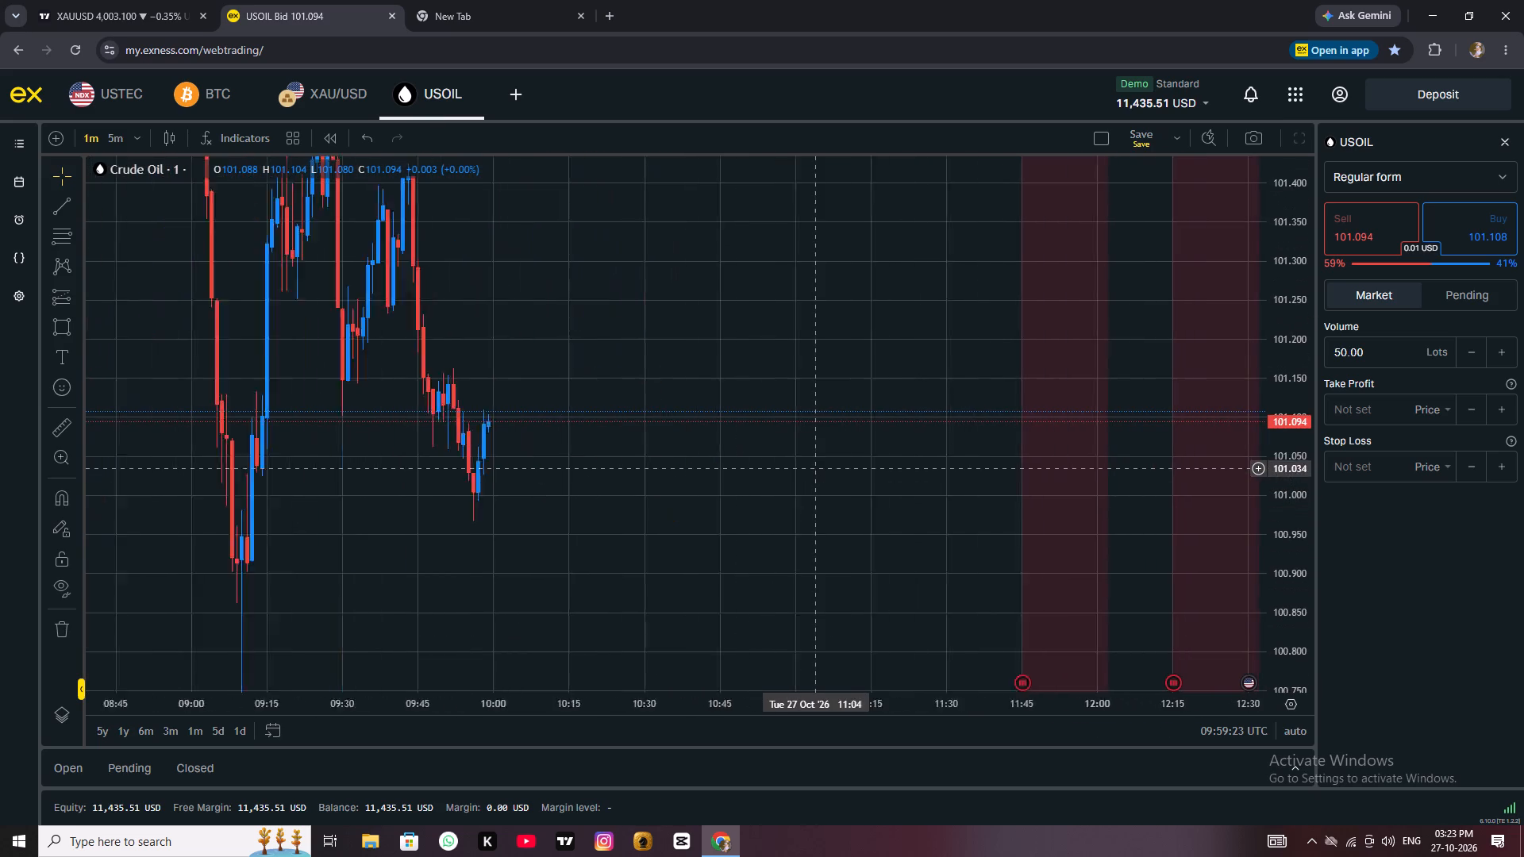
scroll(814, 468, "up", 5)
left_click_drag(588, 536, 1063, 488)
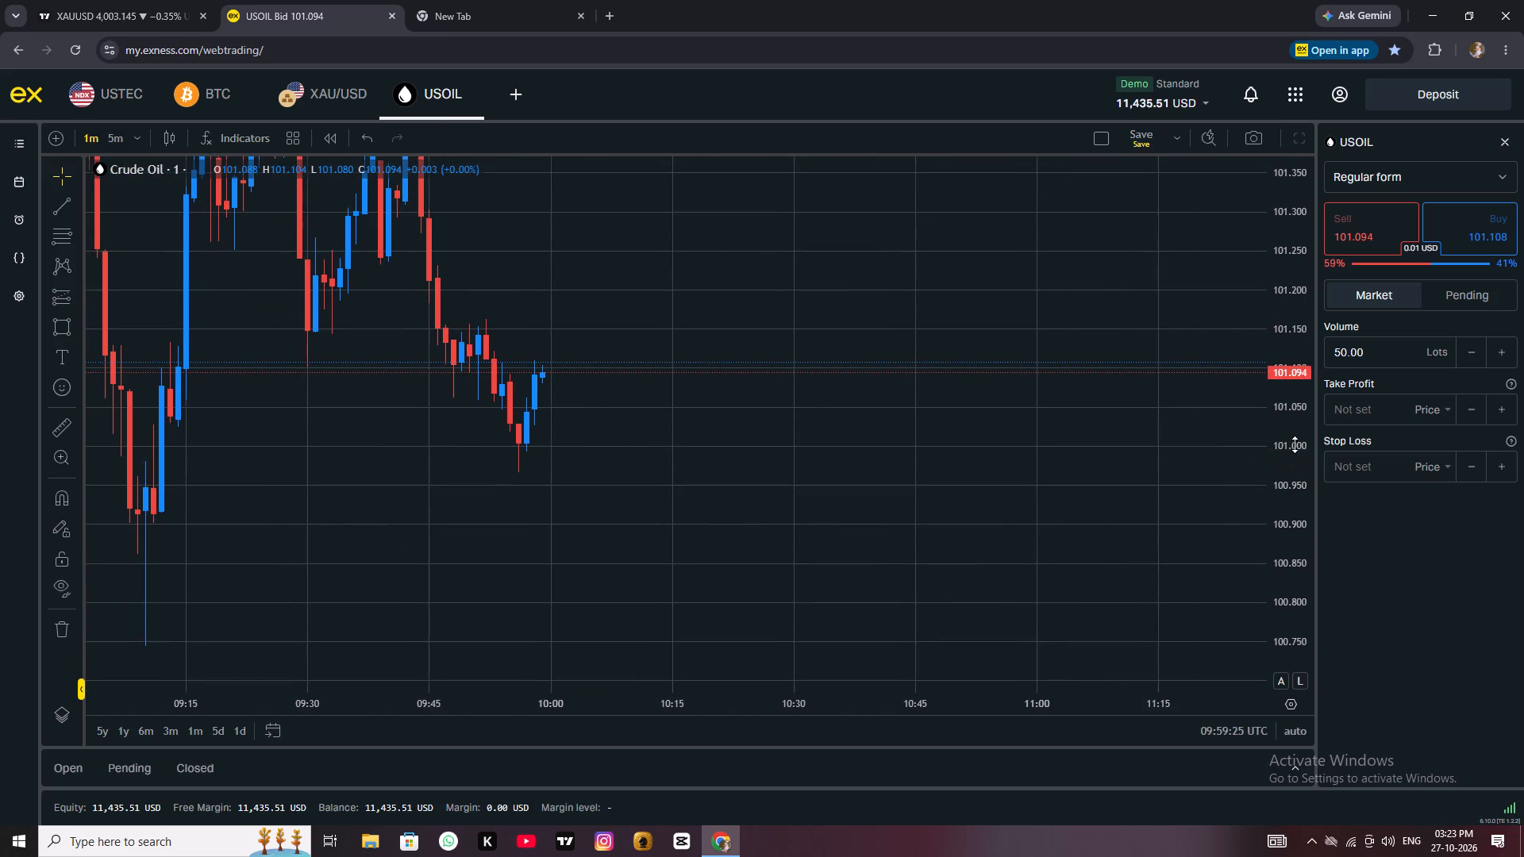
scroll(1295, 436, "down", 16)
scroll(956, 504, "up", 3)
left_click_drag(695, 549, 1050, 572)
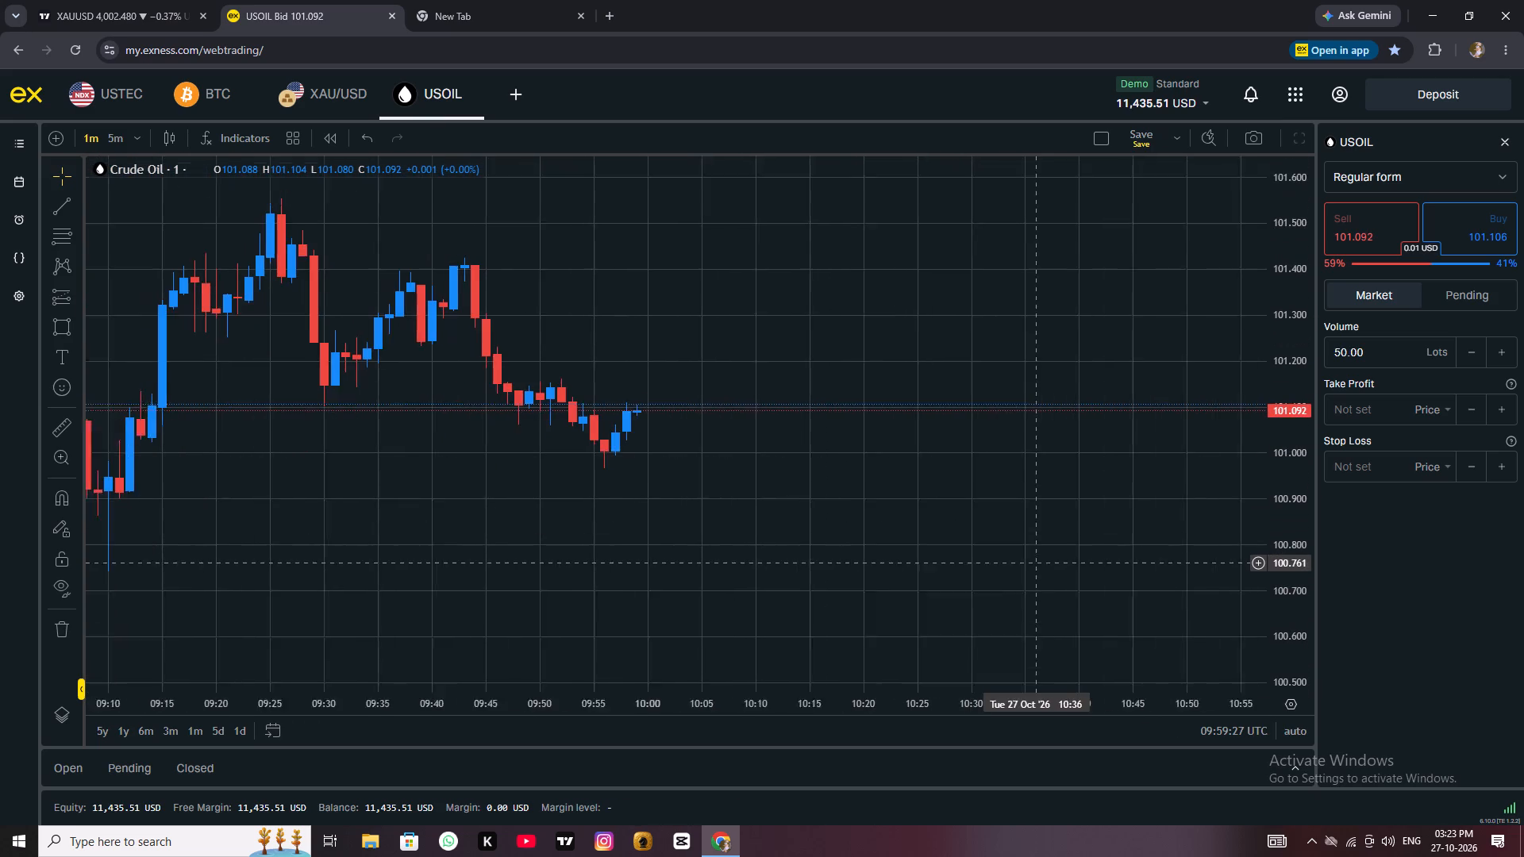
left_click_drag(1050, 572, 1254, 621)
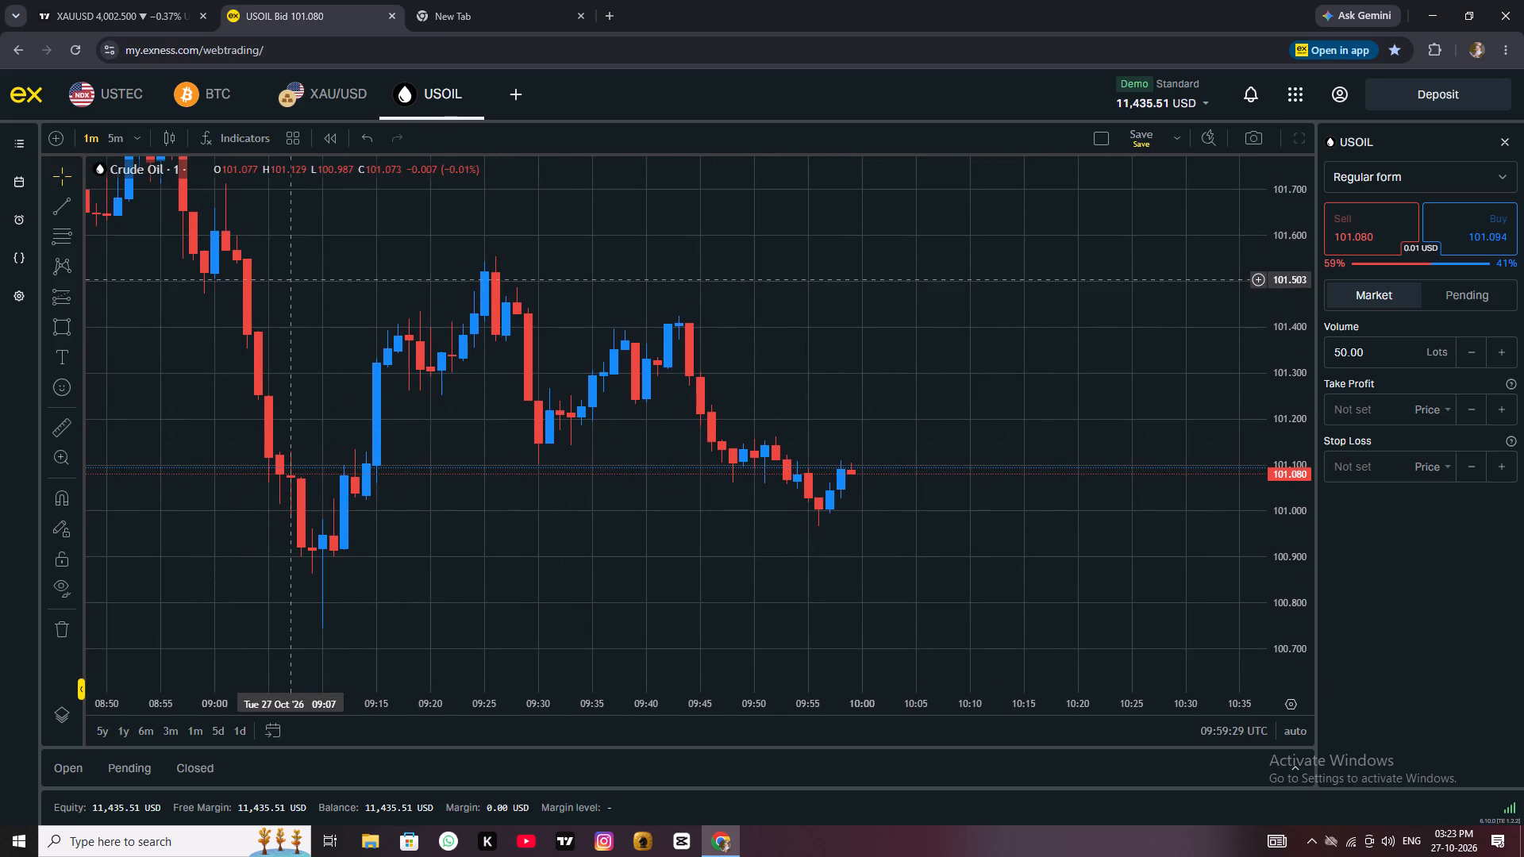
Draw a rectangle zone on the USOIL chart from about 101.50 down to 101.41, spanning roughly 09:13 to 09:55.
left_click_drag(60, 332, 86, 326)
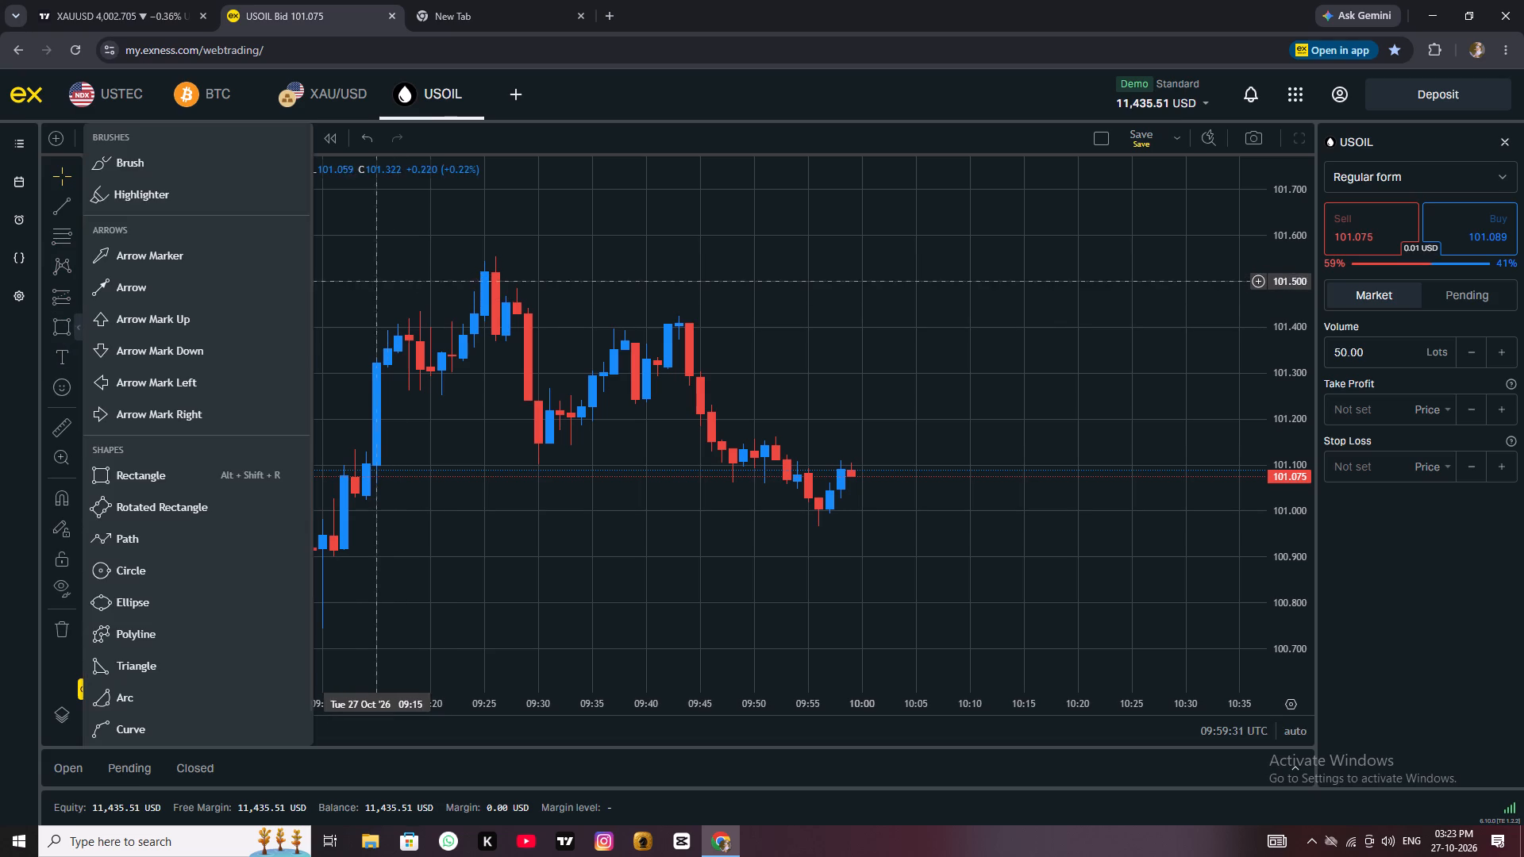
left_click(102, 464)
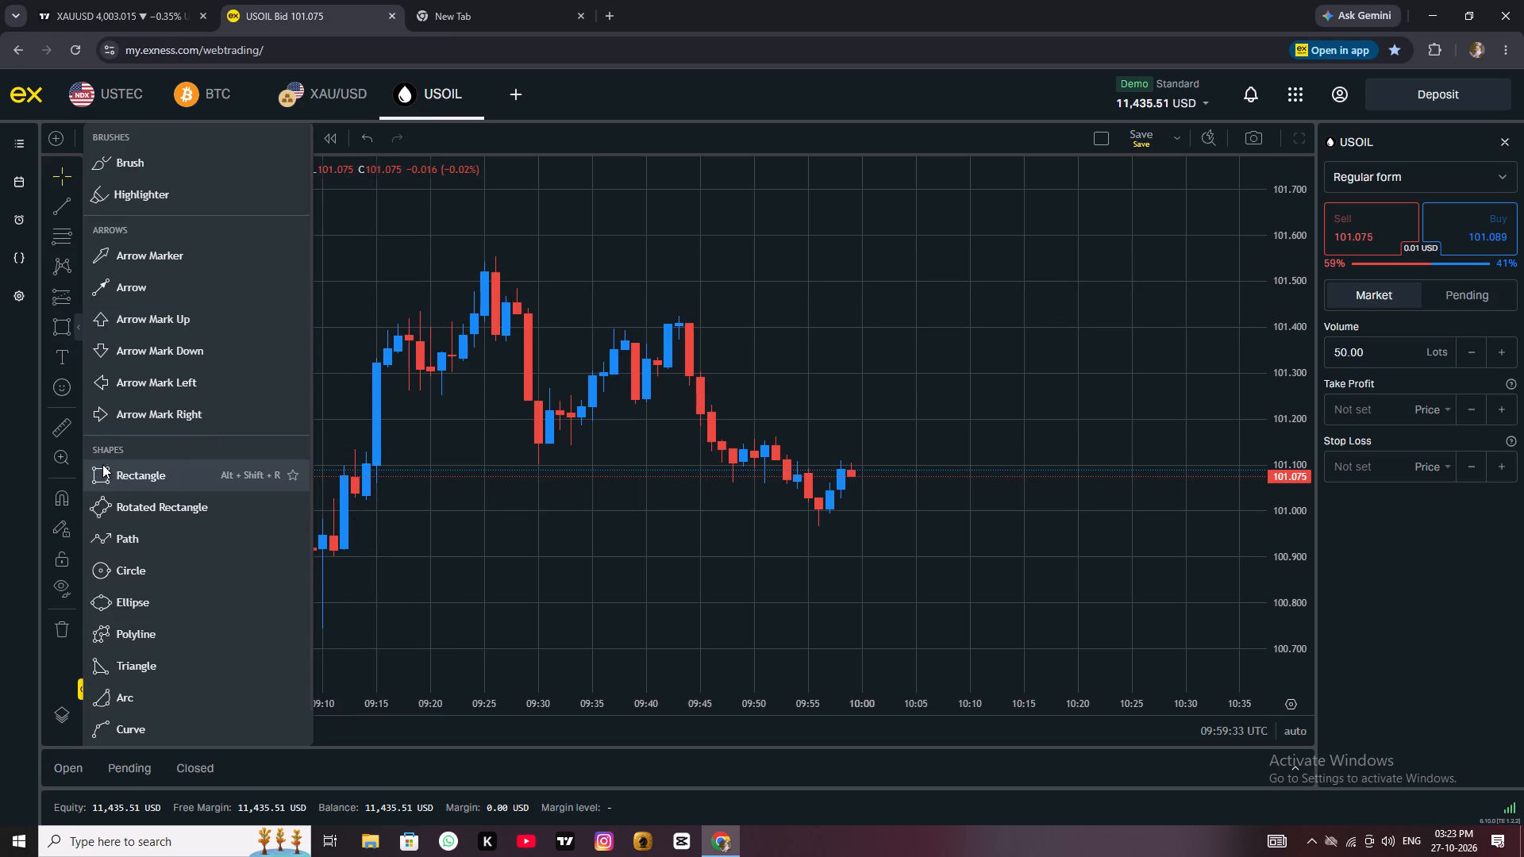
left_click_drag(358, 280, 813, 325)
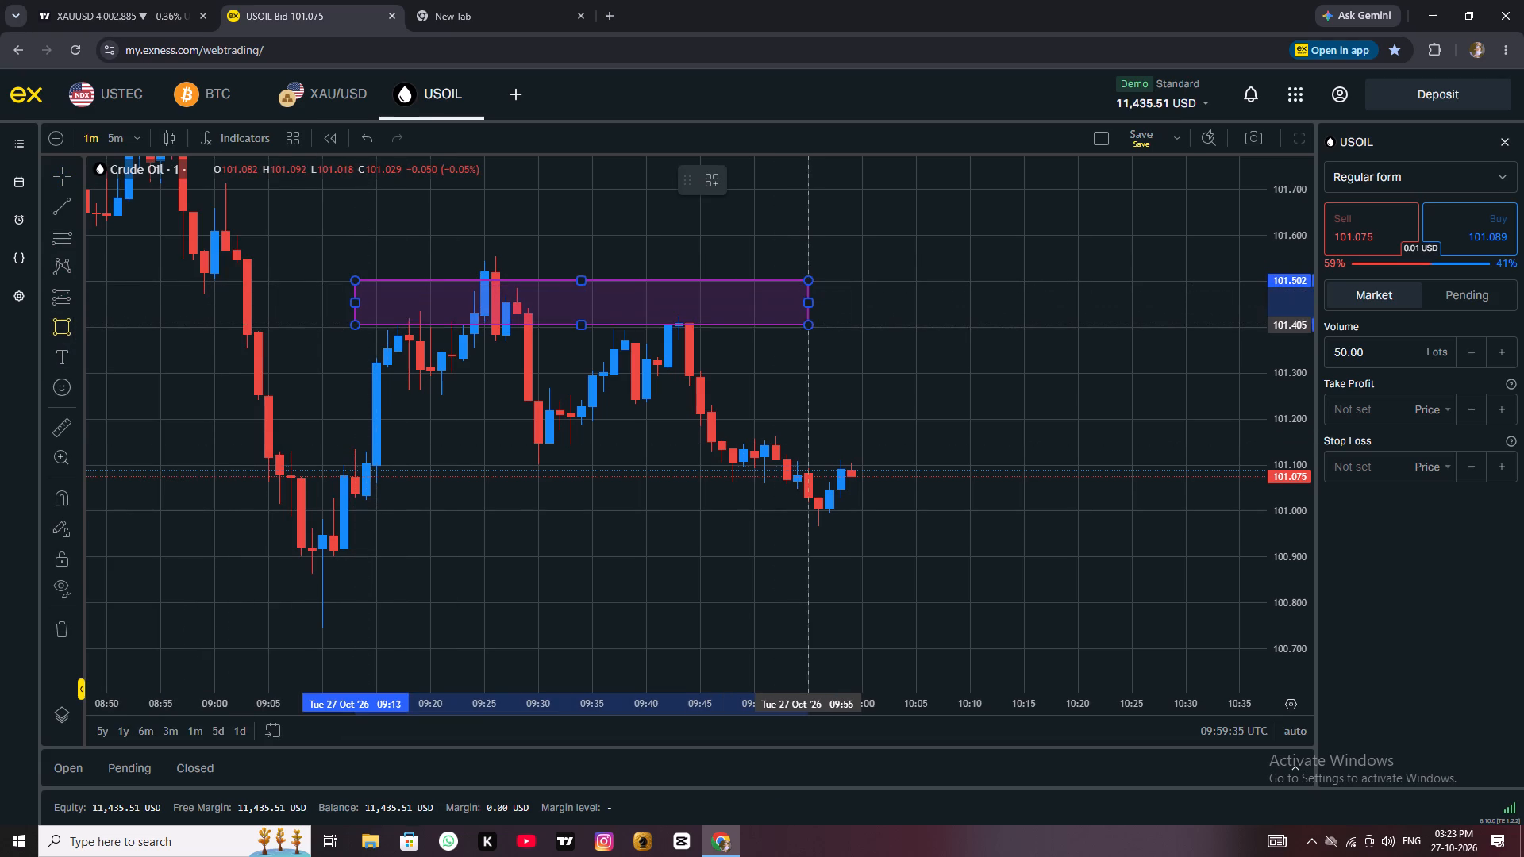
left_click_drag(813, 325, 814, 322)
left_click(814, 322)
left_click(950, 302)
scroll(967, 339, "up", 3)
scroll(943, 360, "down", 2)
left_click_drag(979, 390, 987, 348)
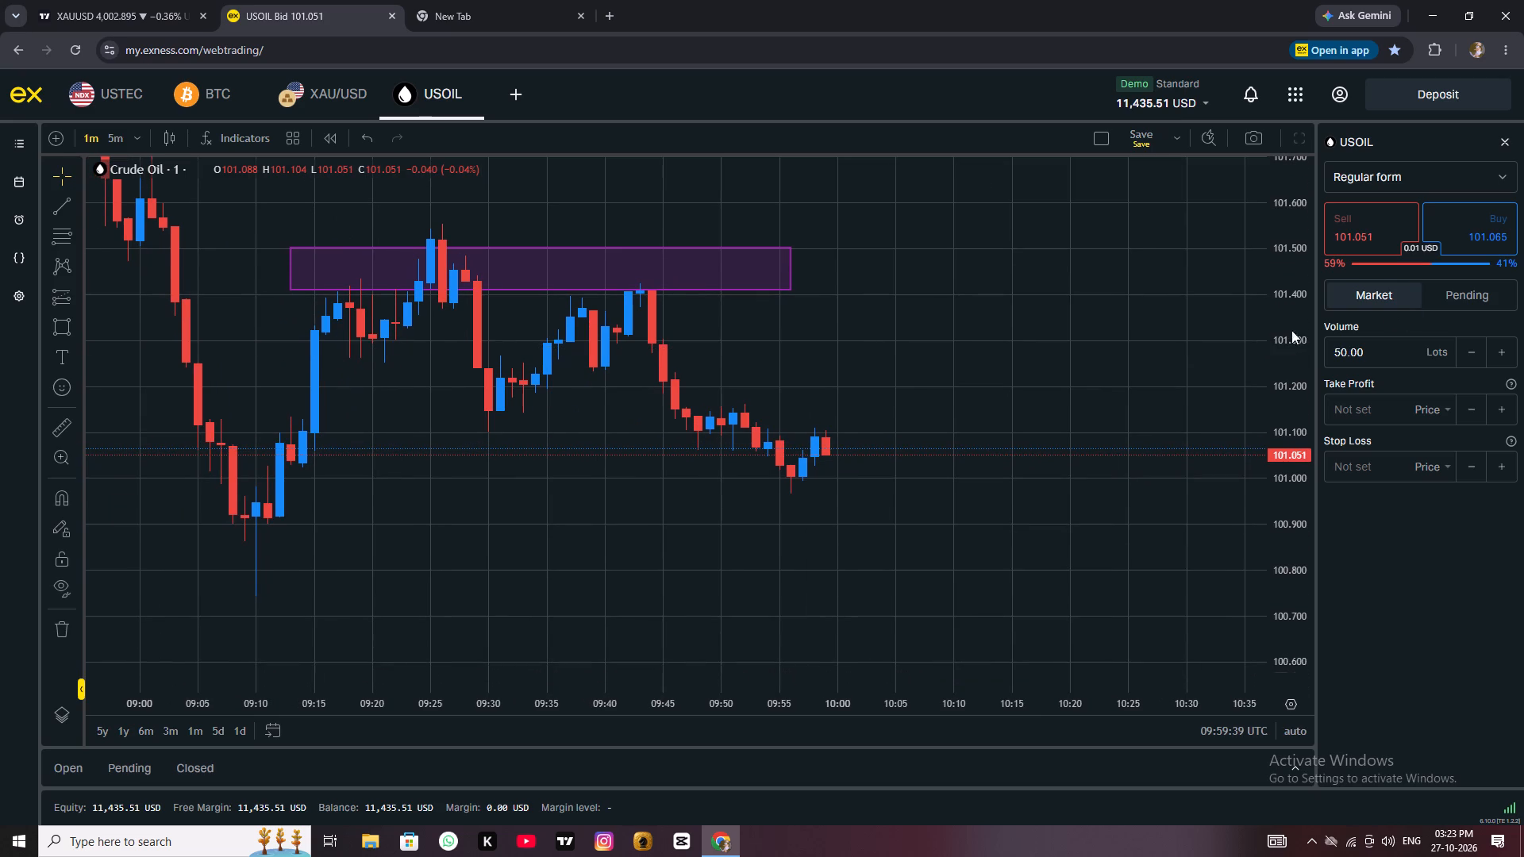
scroll(1274, 326, "down", 12)
scroll(1185, 353, "down", 4)
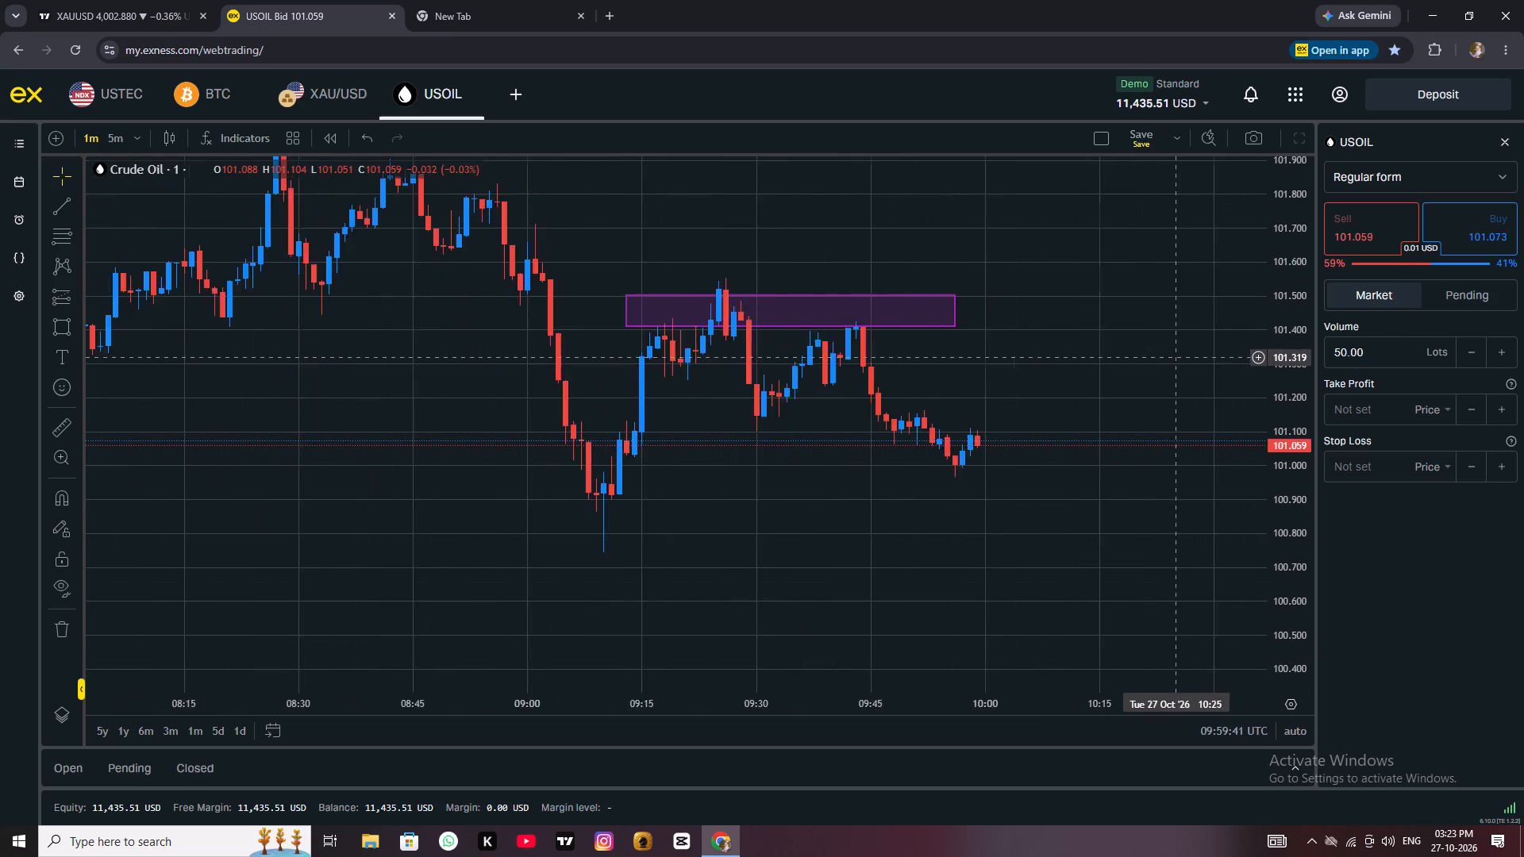
scroll(1178, 357, "down", 2)
scroll(1177, 370, "up", 2)
Examine gold's one-minute breakout around 10:00 on Exness and on TradingView, comparing it with the marked zone and earlier highs.
left_click(322, 93)
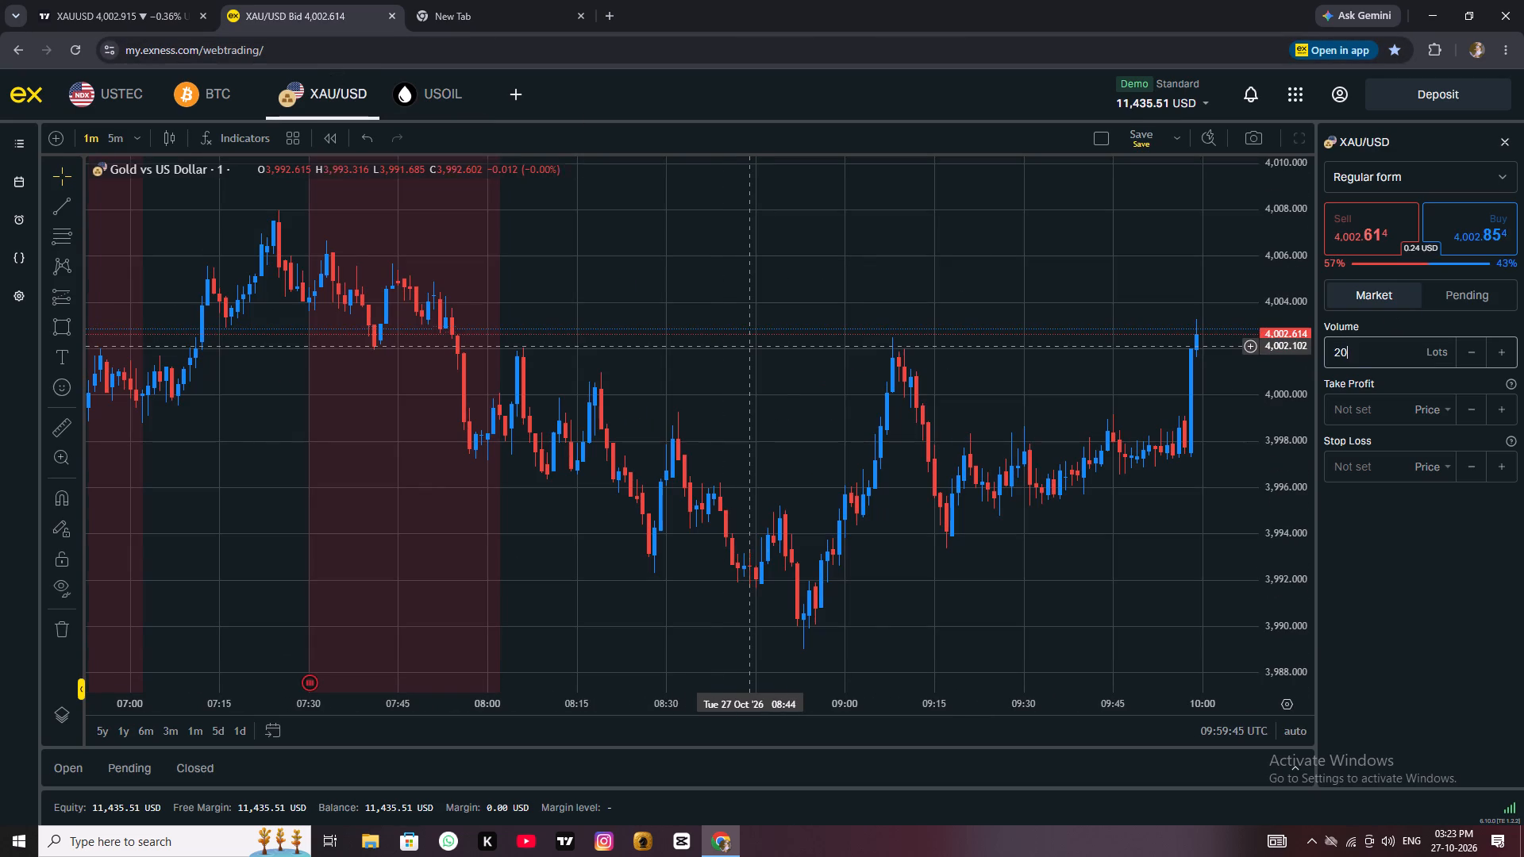
left_click_drag(991, 327, 663, 283)
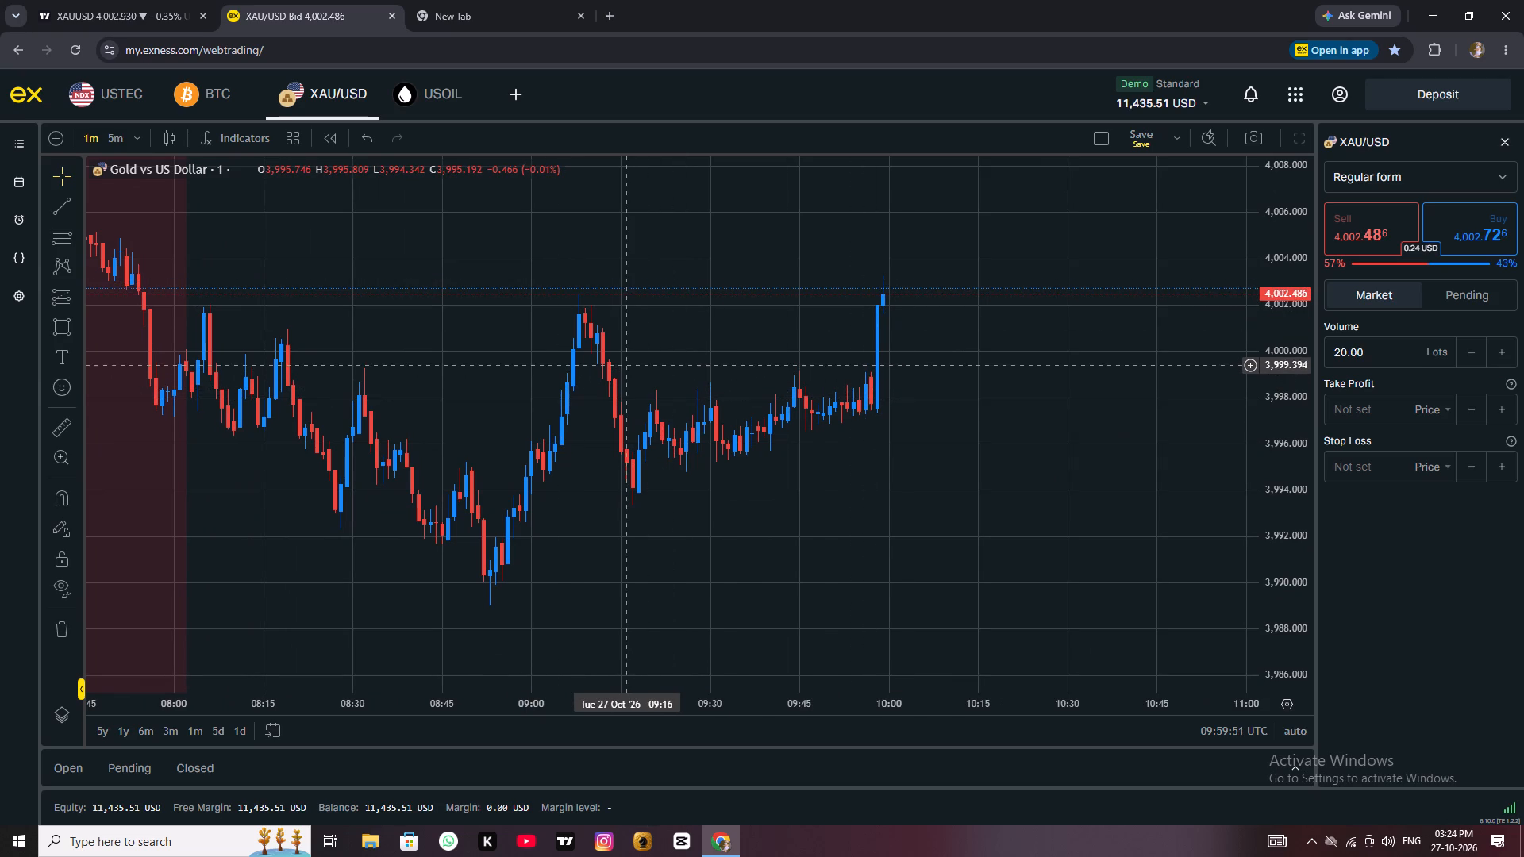
left_click(140, 25)
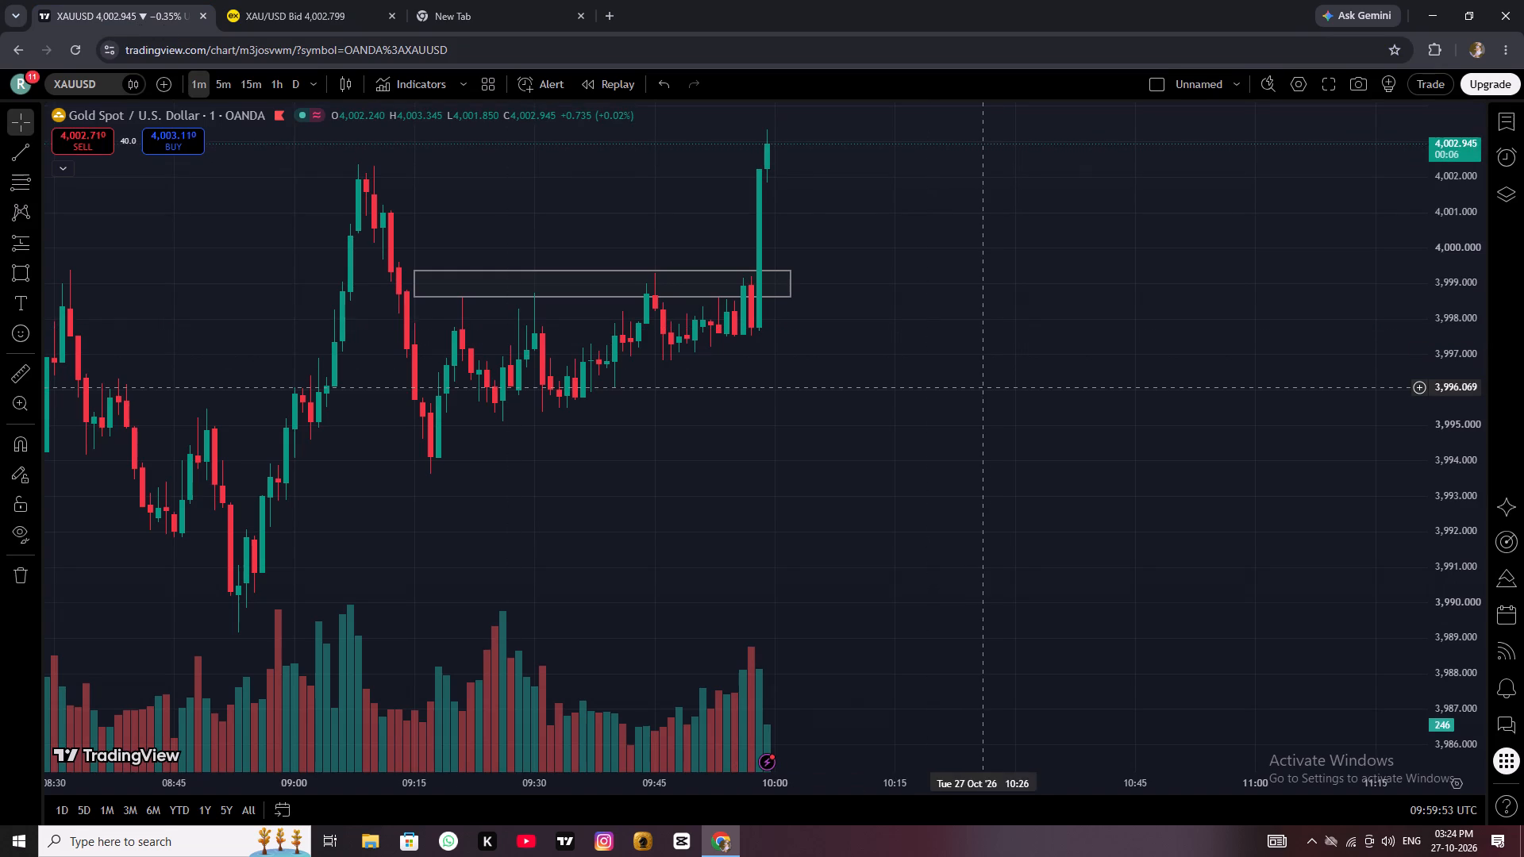
left_click_drag(983, 392, 989, 532)
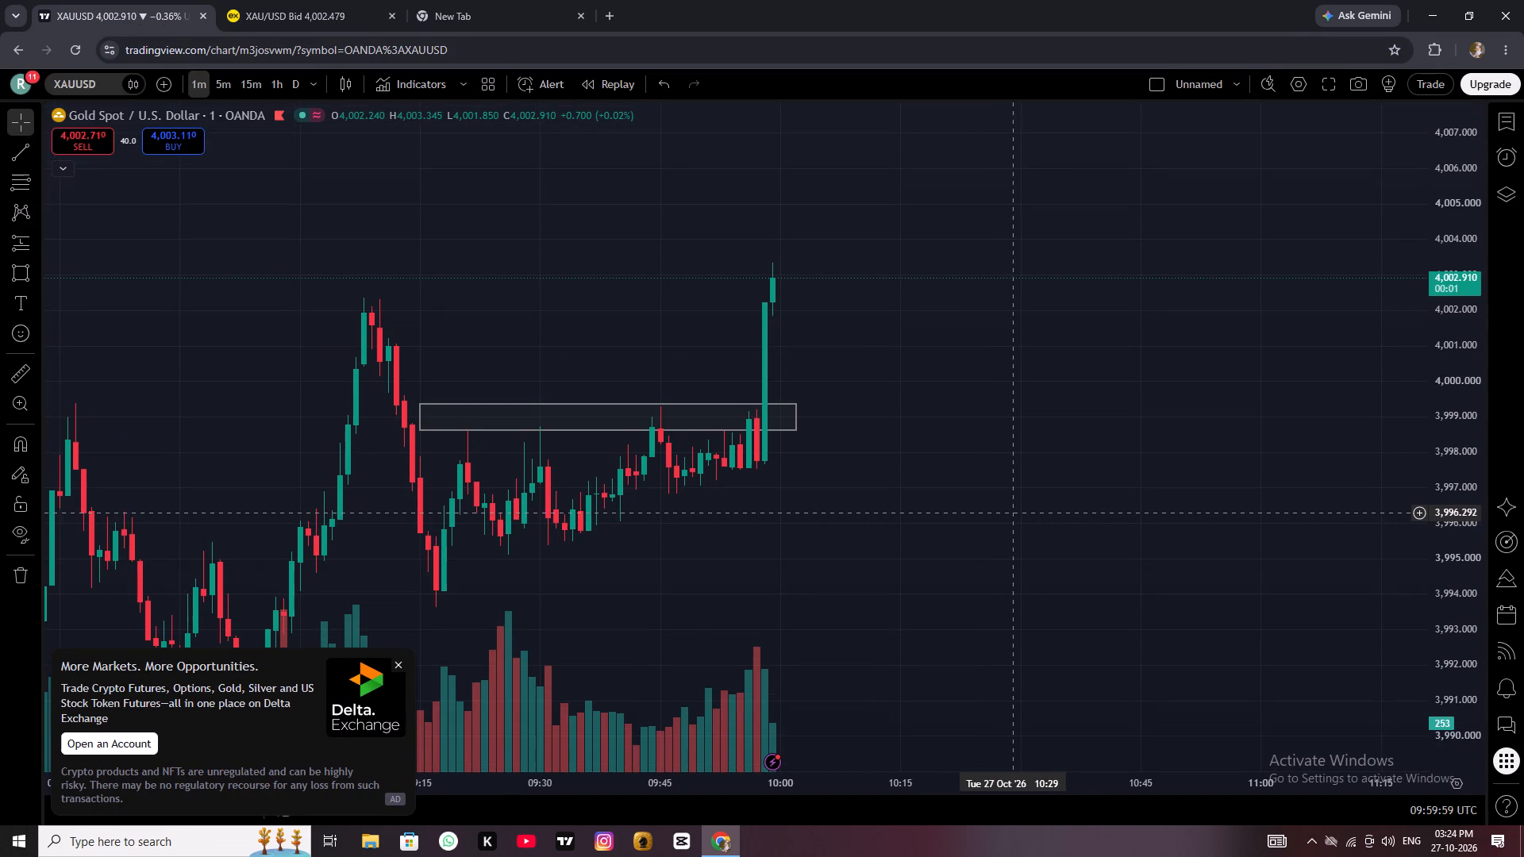
scroll(1037, 415, "down", 5)
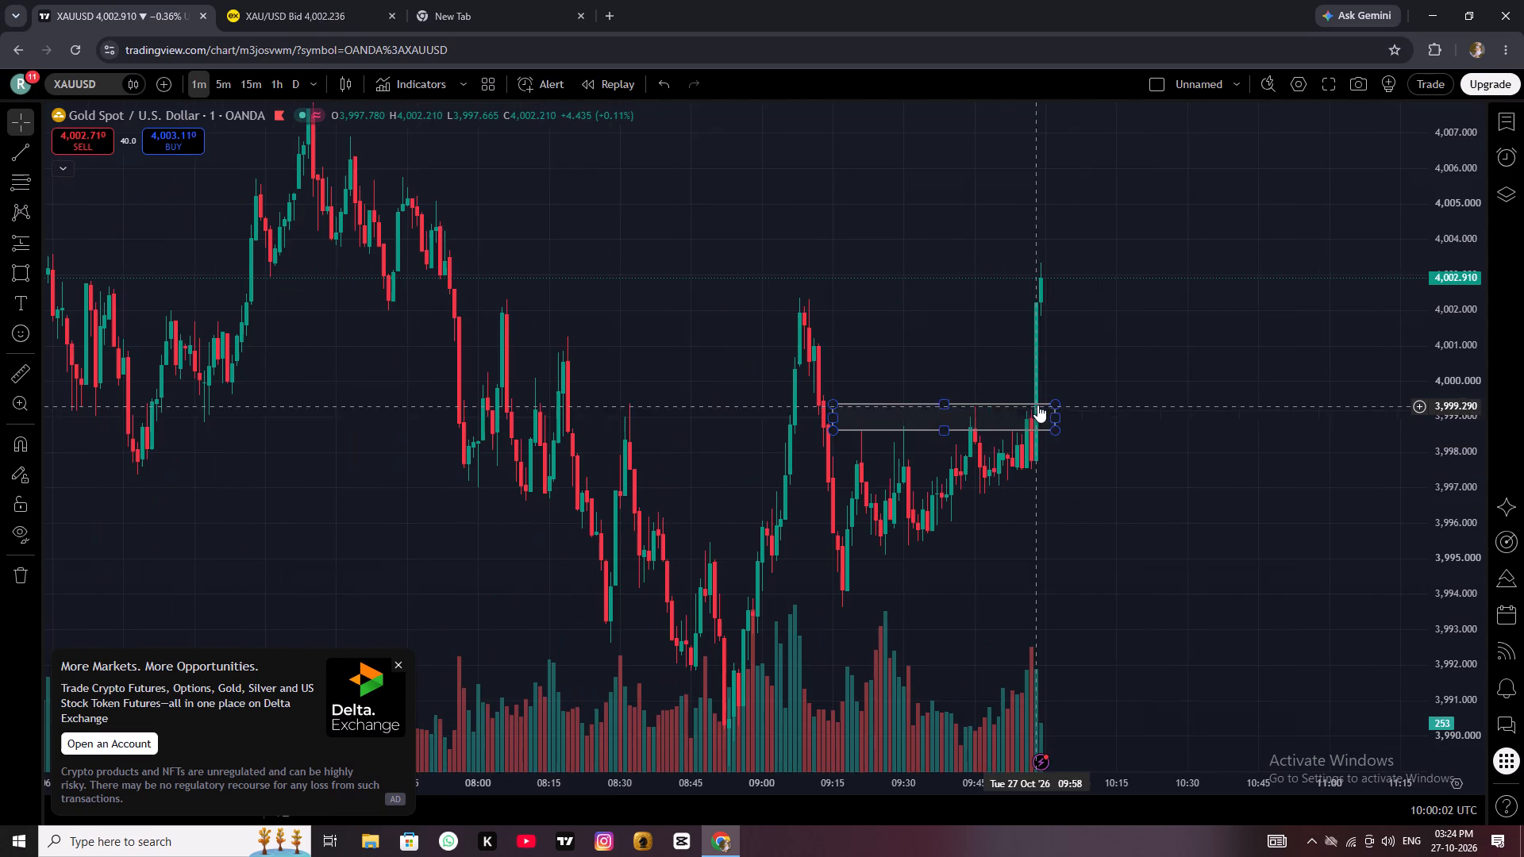
scroll(1174, 425, "up", 4)
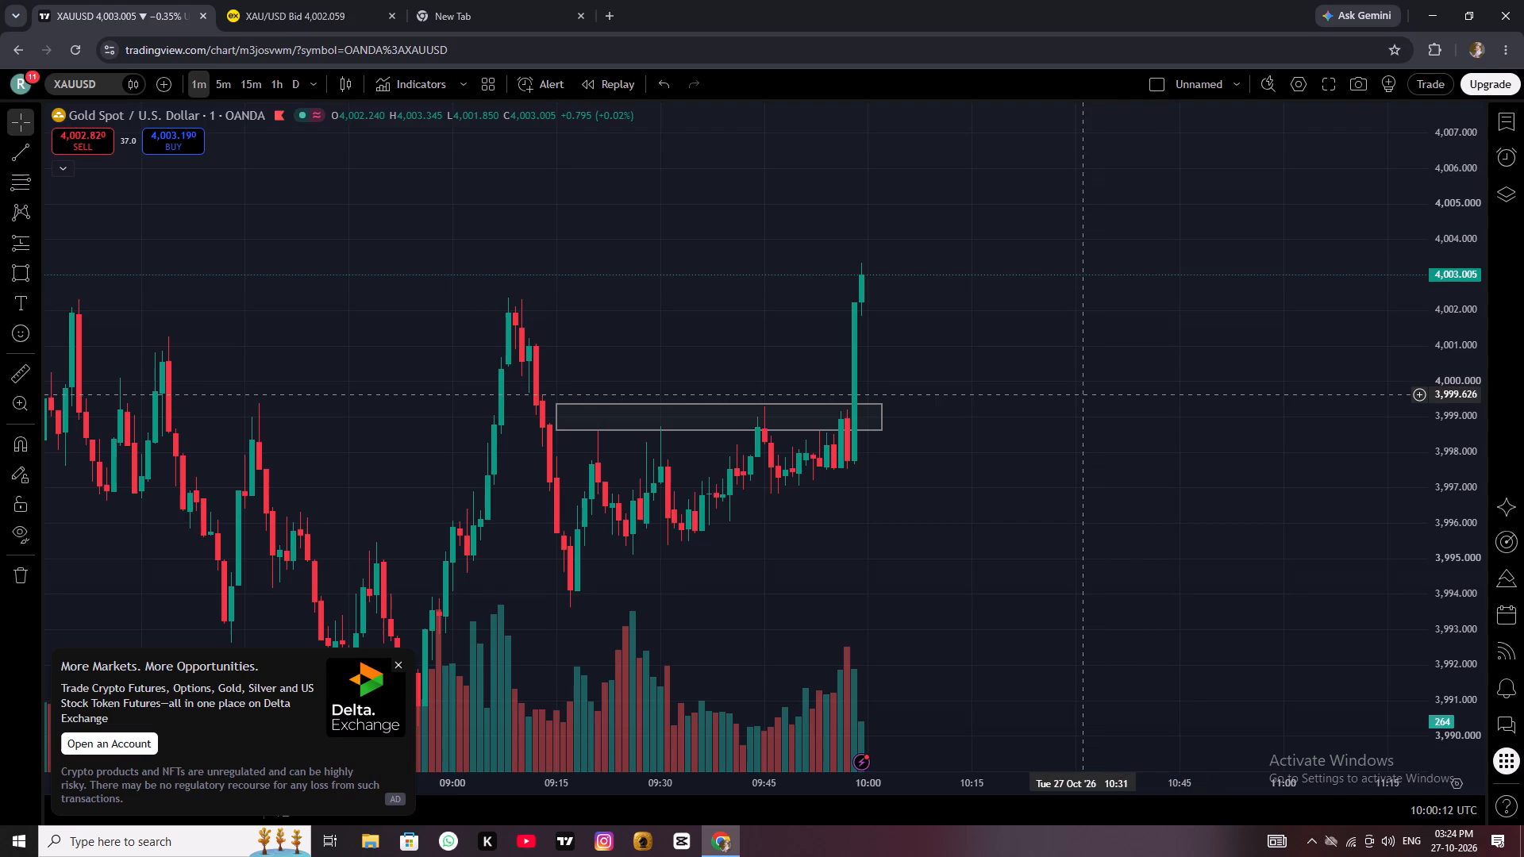
scroll(668, 285, "down", 5)
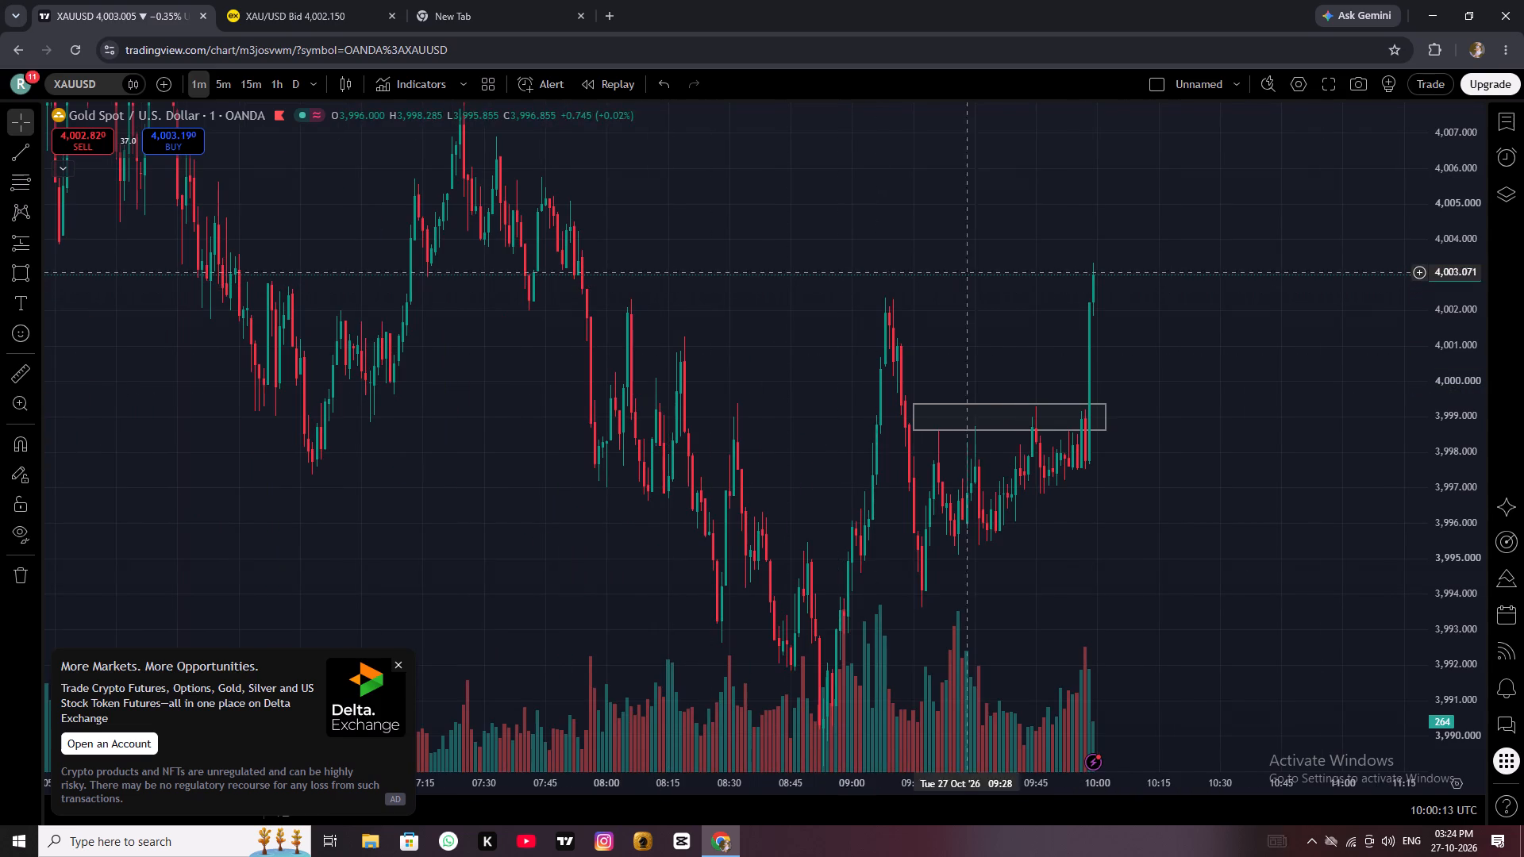
left_click_drag(1068, 198, 912, 333)
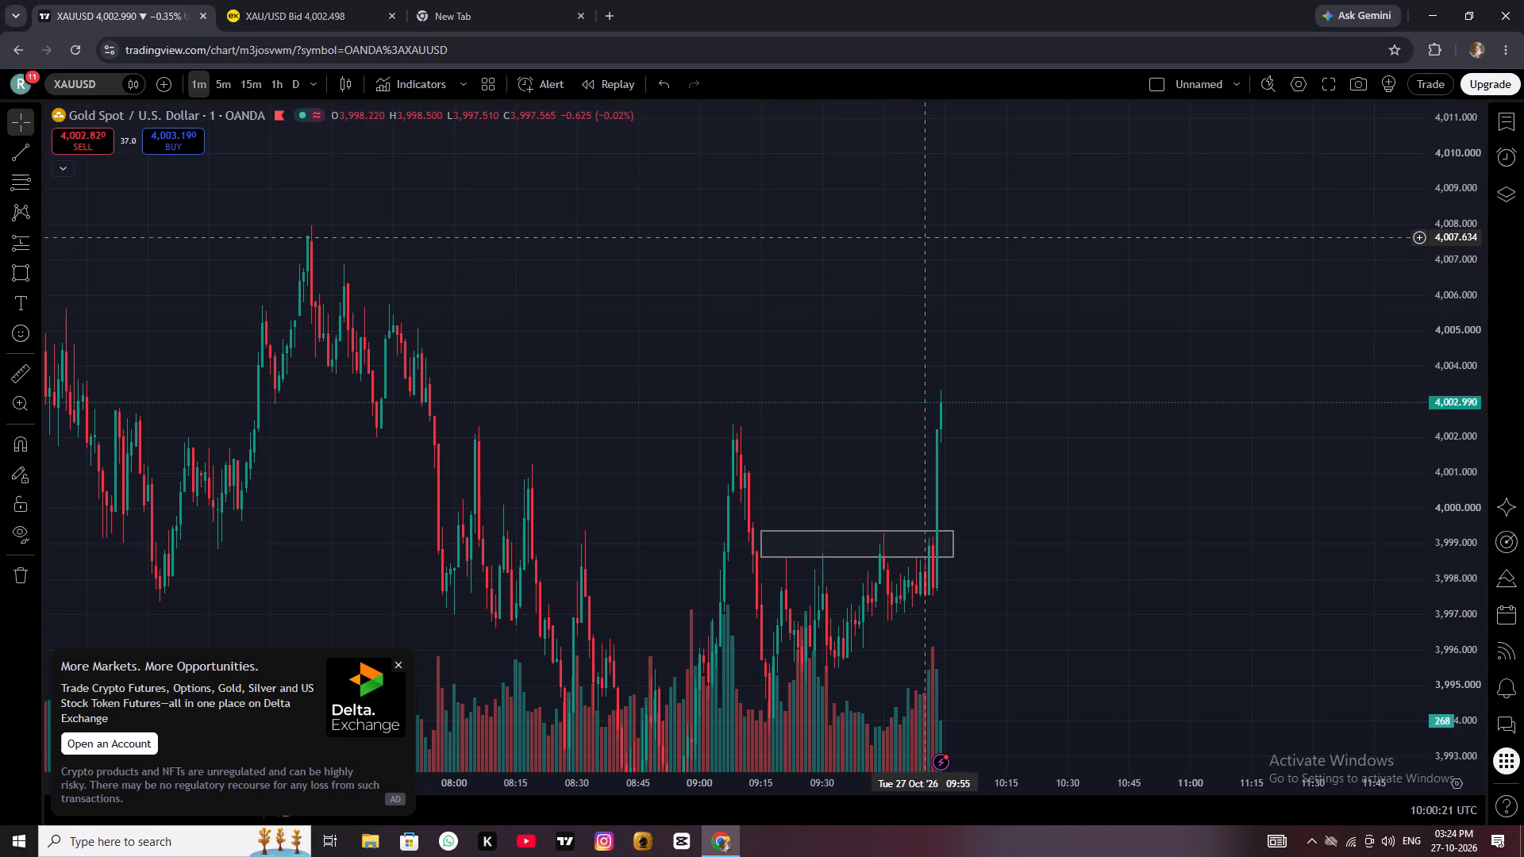
scroll(1084, 340, "up", 3)
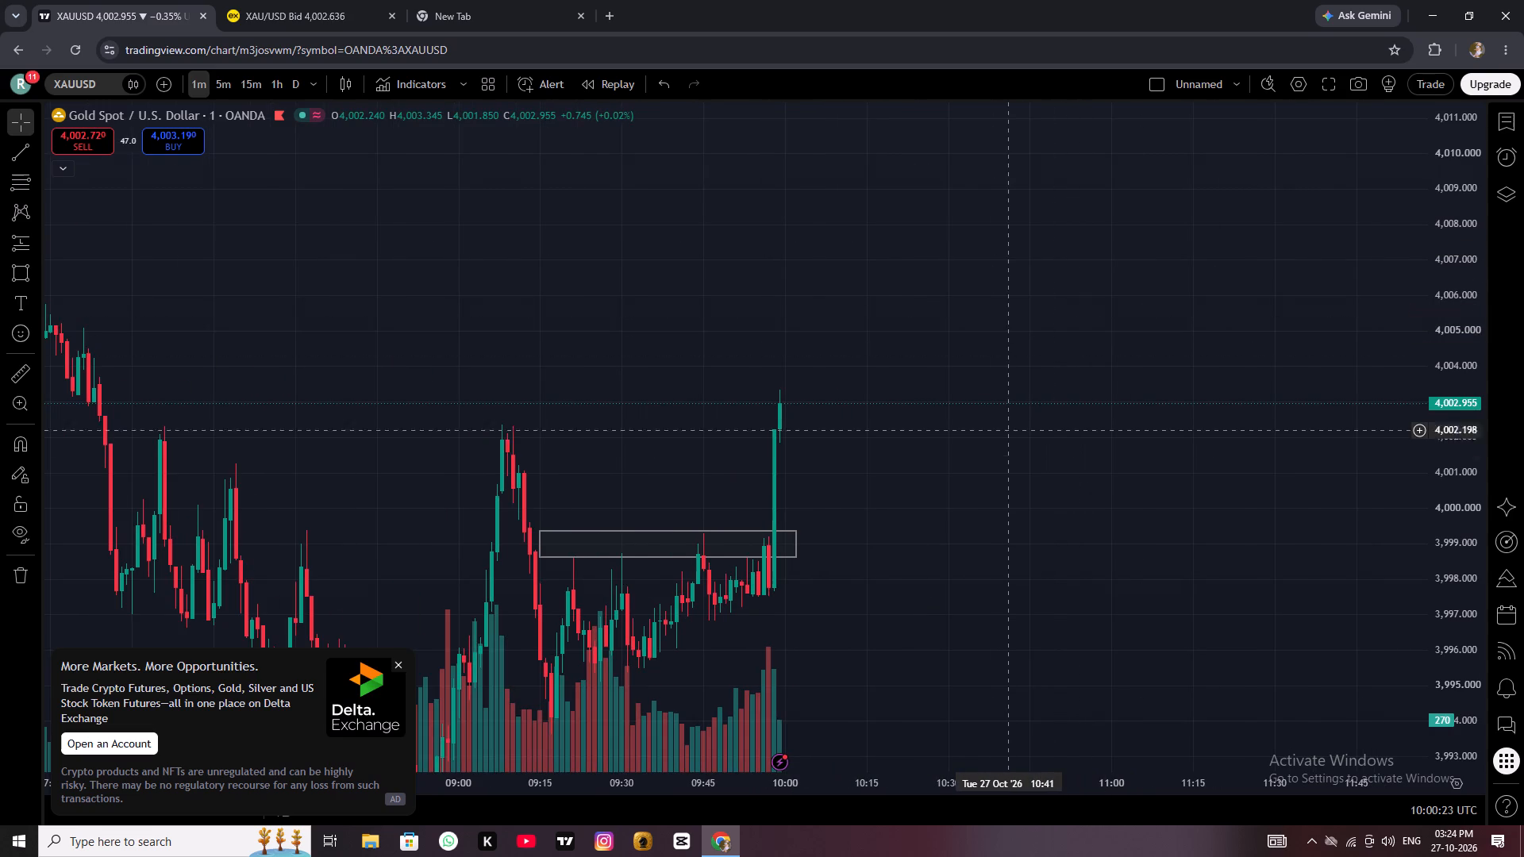
left_click_drag(1011, 459, 1100, 375)
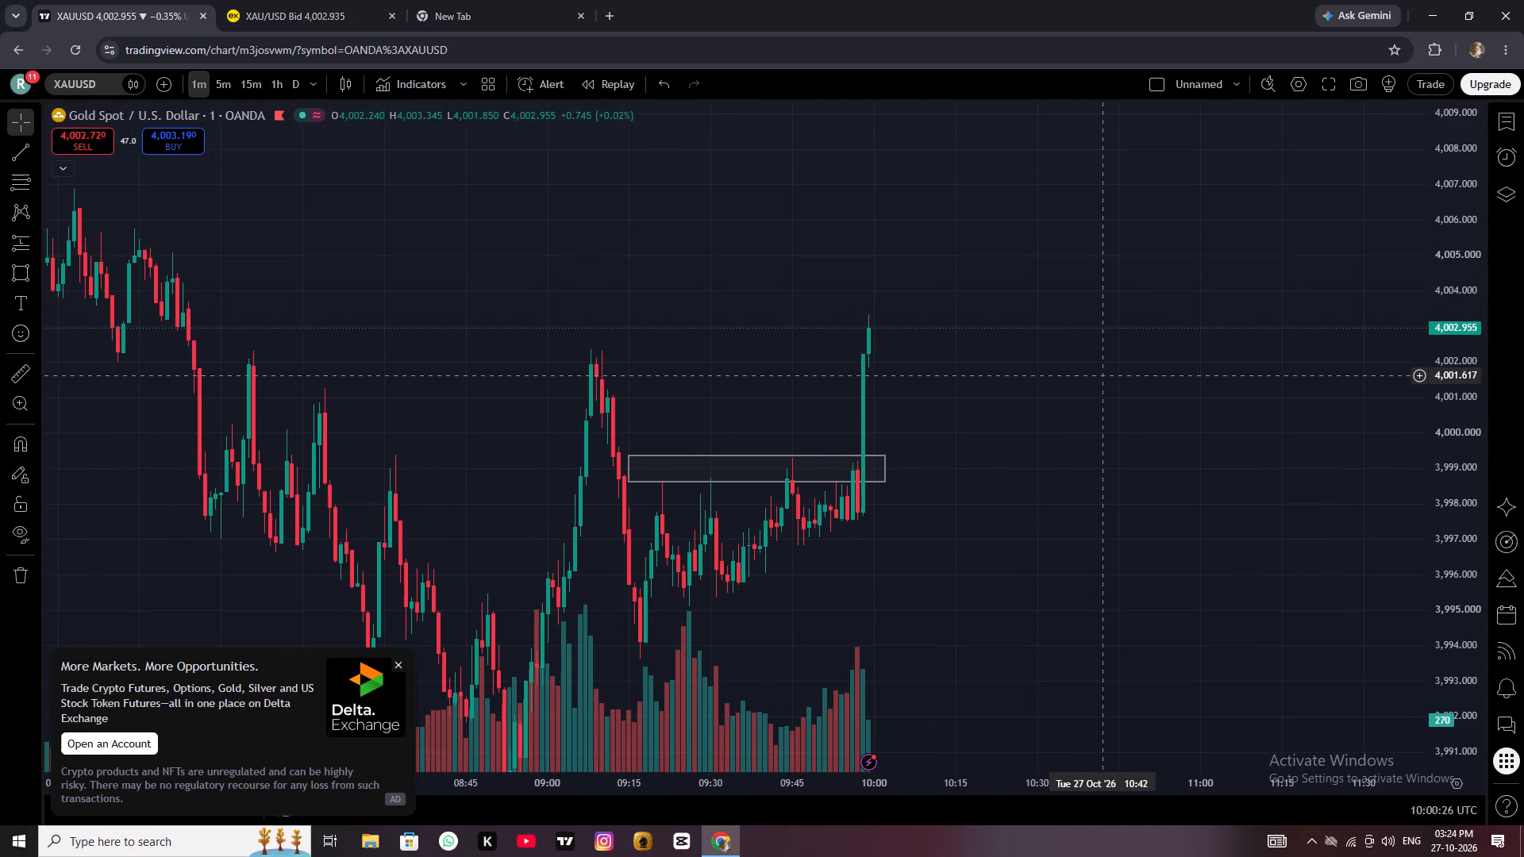
Return to Exness and open a 5-lot market buy on XAU/USD, keeping the prefilled take profit and stop loss.
left_click(256, 0)
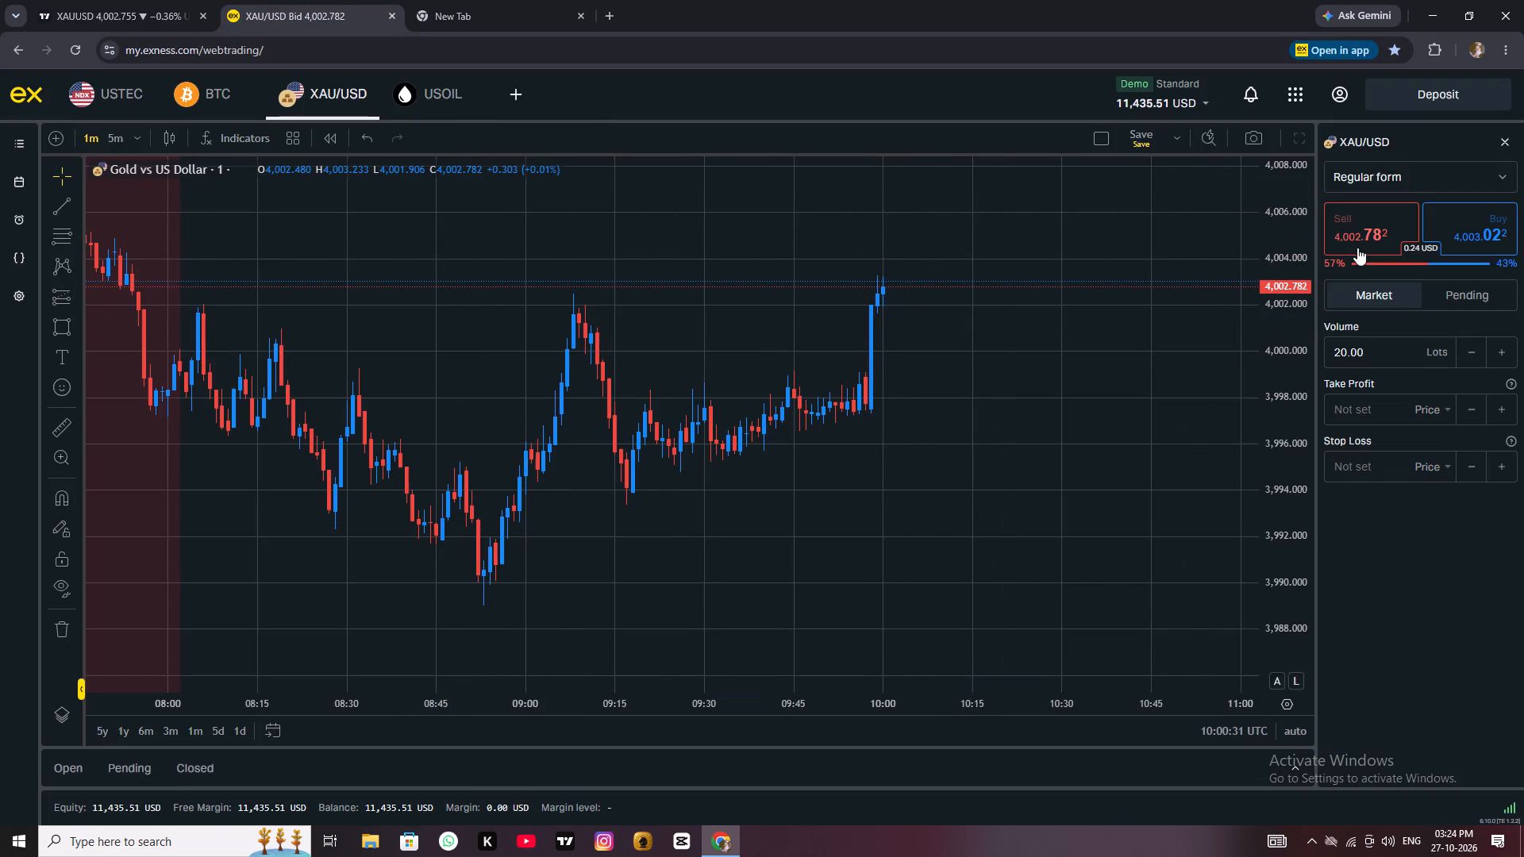
left_click(1451, 222)
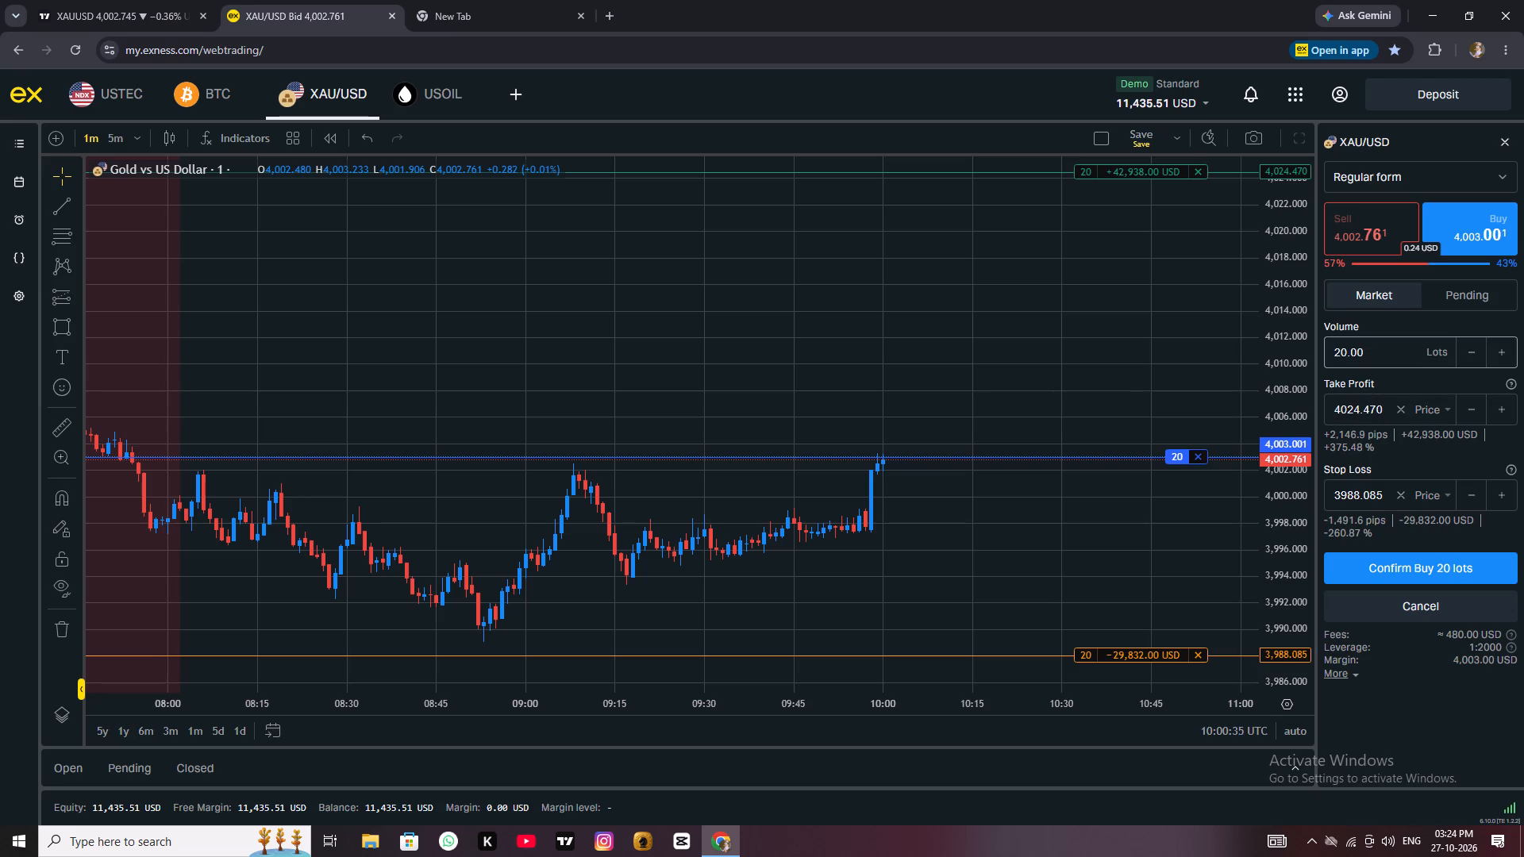
left_click_drag(1371, 353, 1195, 332)
key("BackSpace")
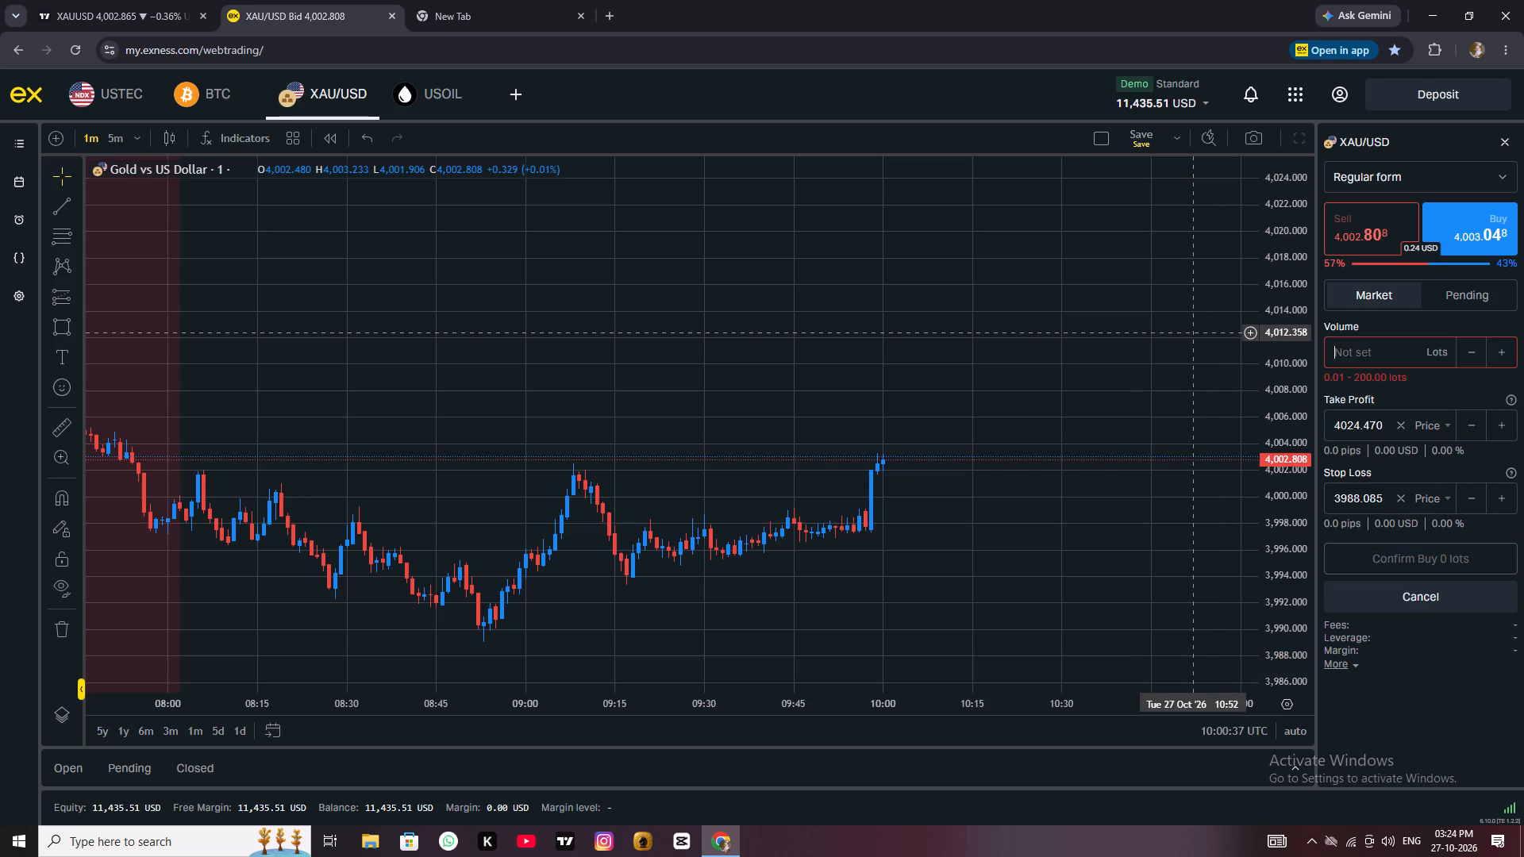
key("5")
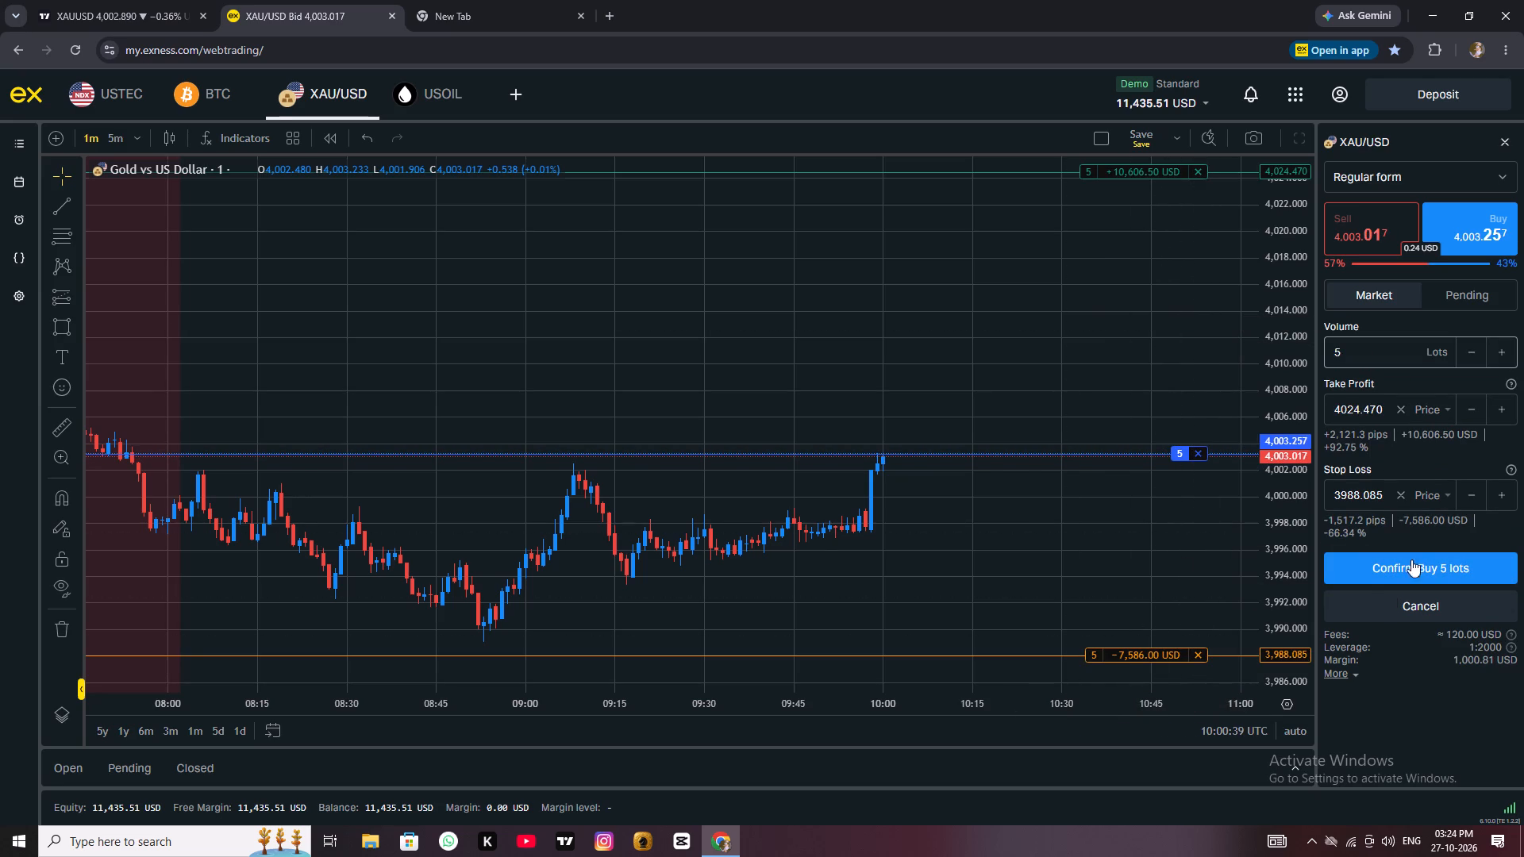
left_click(1400, 572)
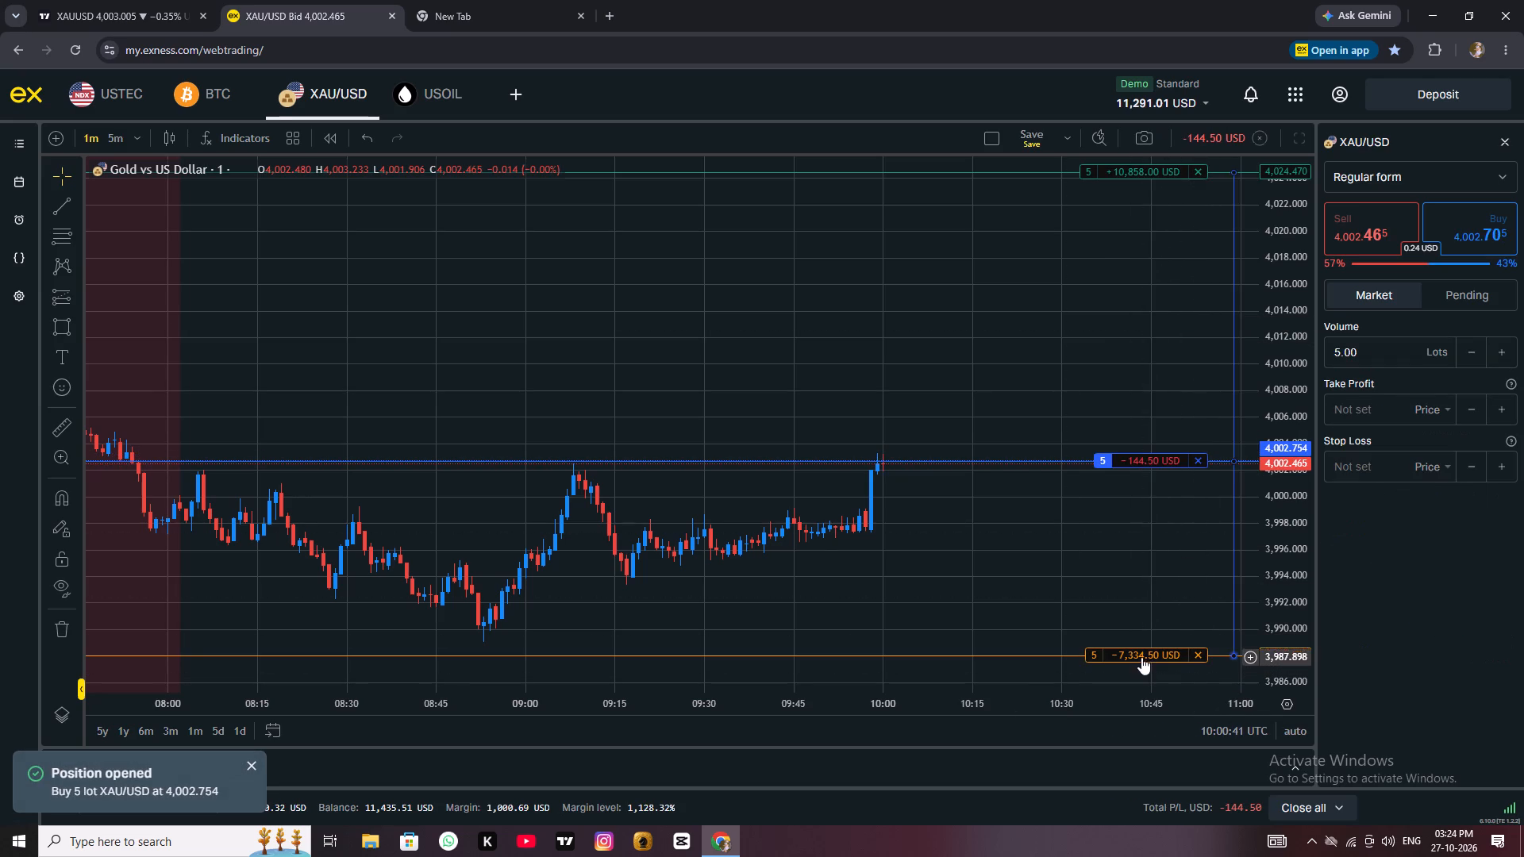
Move the stop loss of the XAU/USD buy position to 3997.108 and apply the modification.
left_click_drag(1141, 651, 1105, 535)
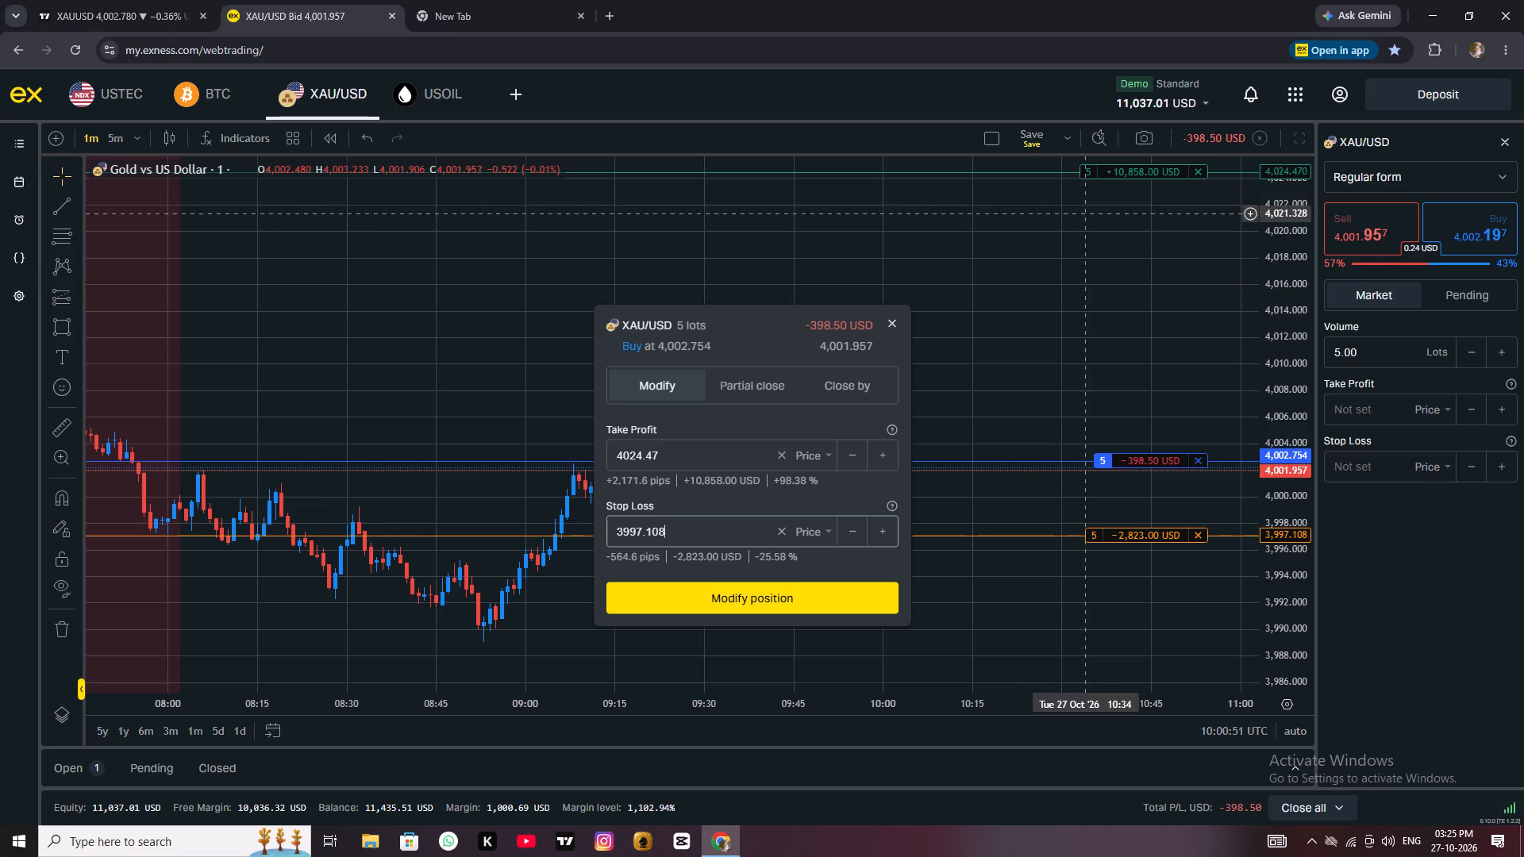
left_click(817, 601)
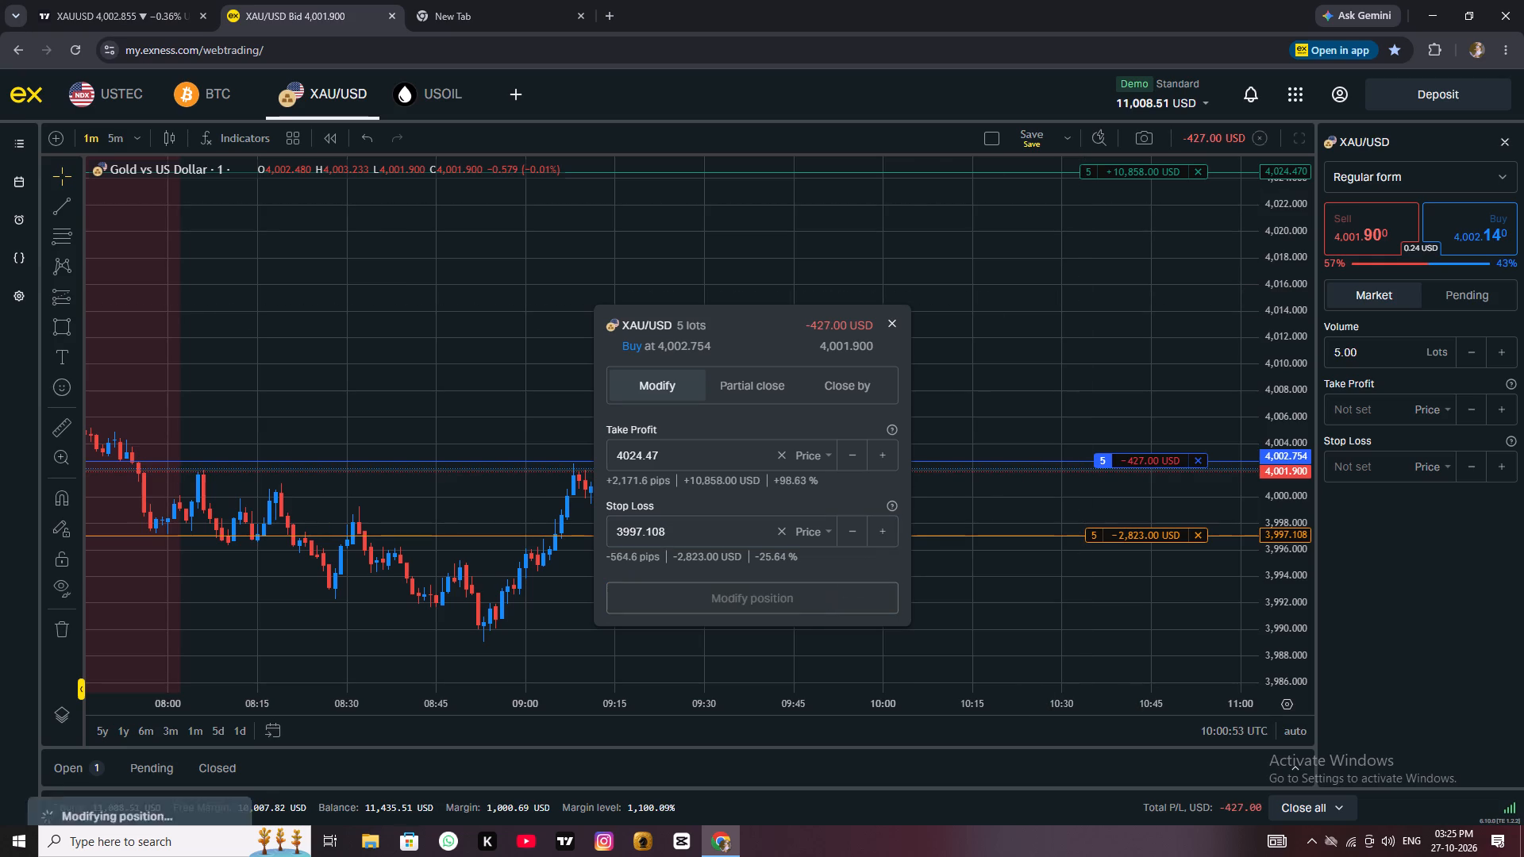
Move the take profit of the XAU/USD buy position to 4015.168 and apply the modification.
left_click_drag(981, 371, 1045, 442)
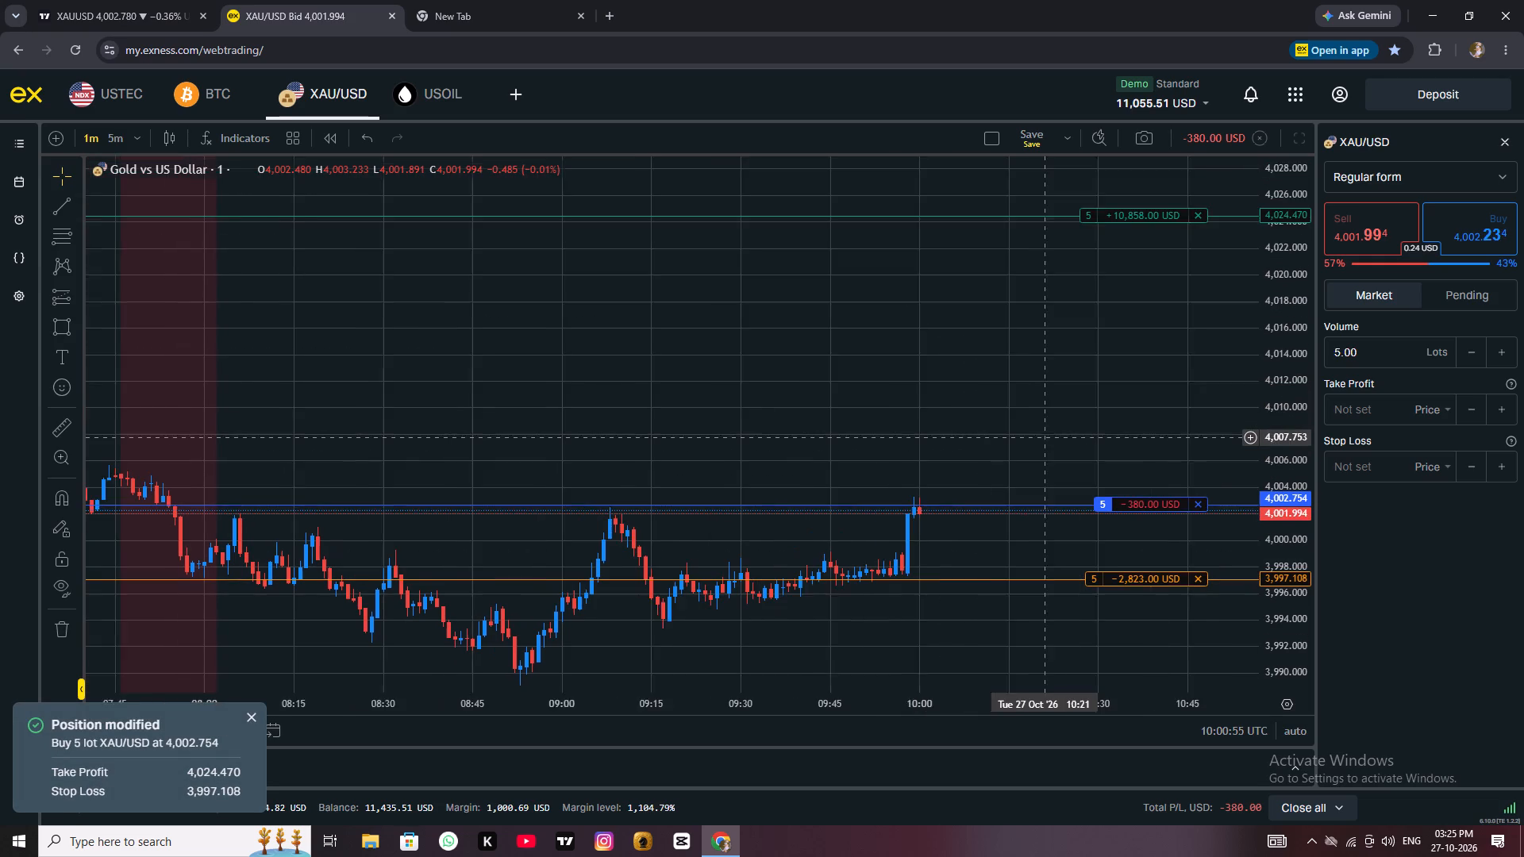
left_click_drag(1045, 442, 1054, 455)
scroll(1054, 455, "down", 3)
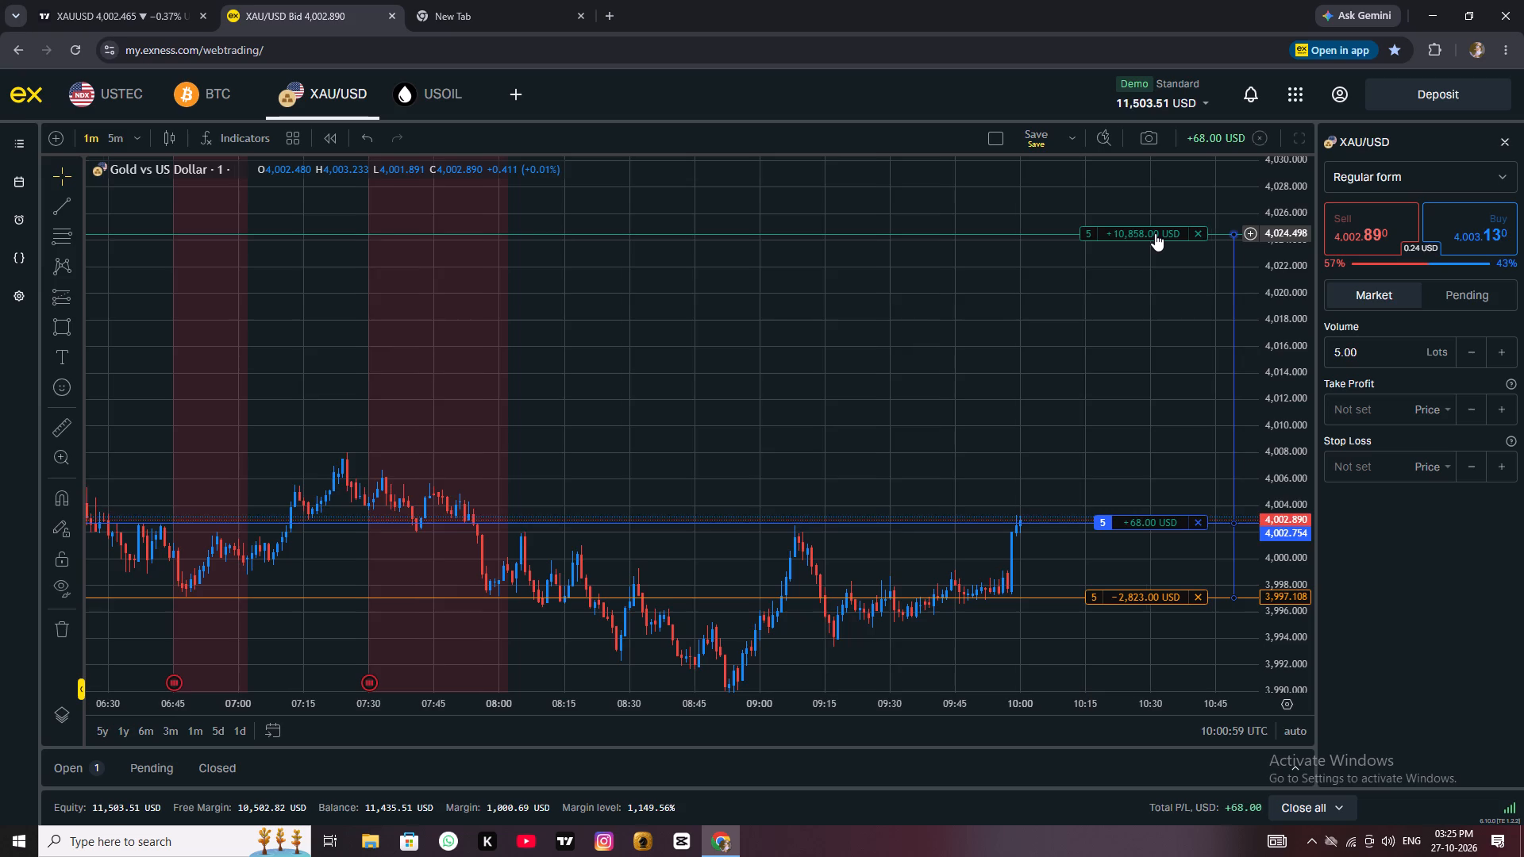
left_click_drag(1155, 233, 1180, 318)
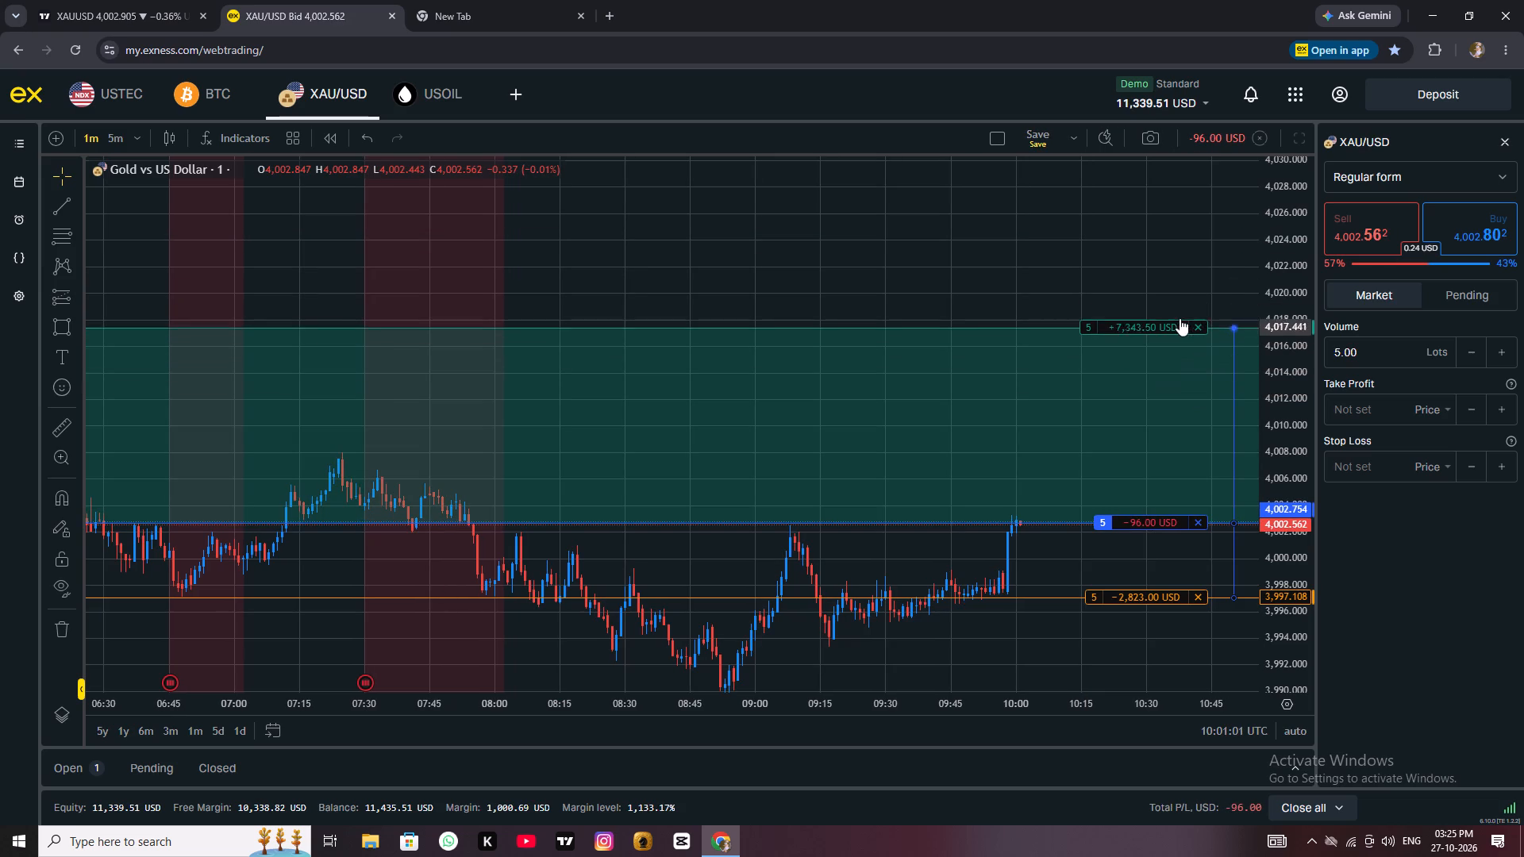
left_click_drag(1180, 318, 1178, 302)
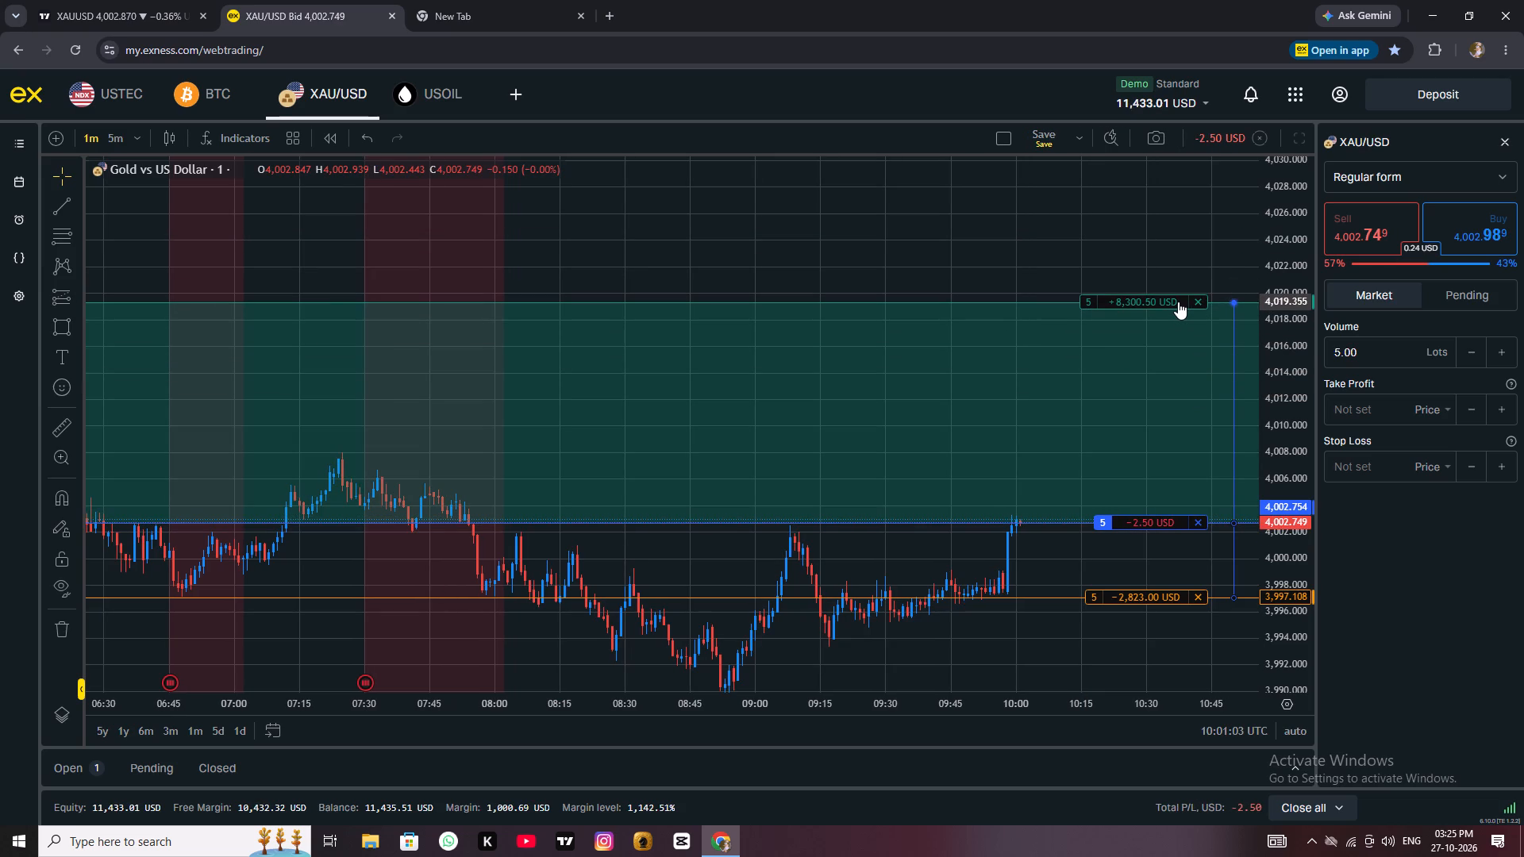
left_click_drag(1178, 302, 1196, 357)
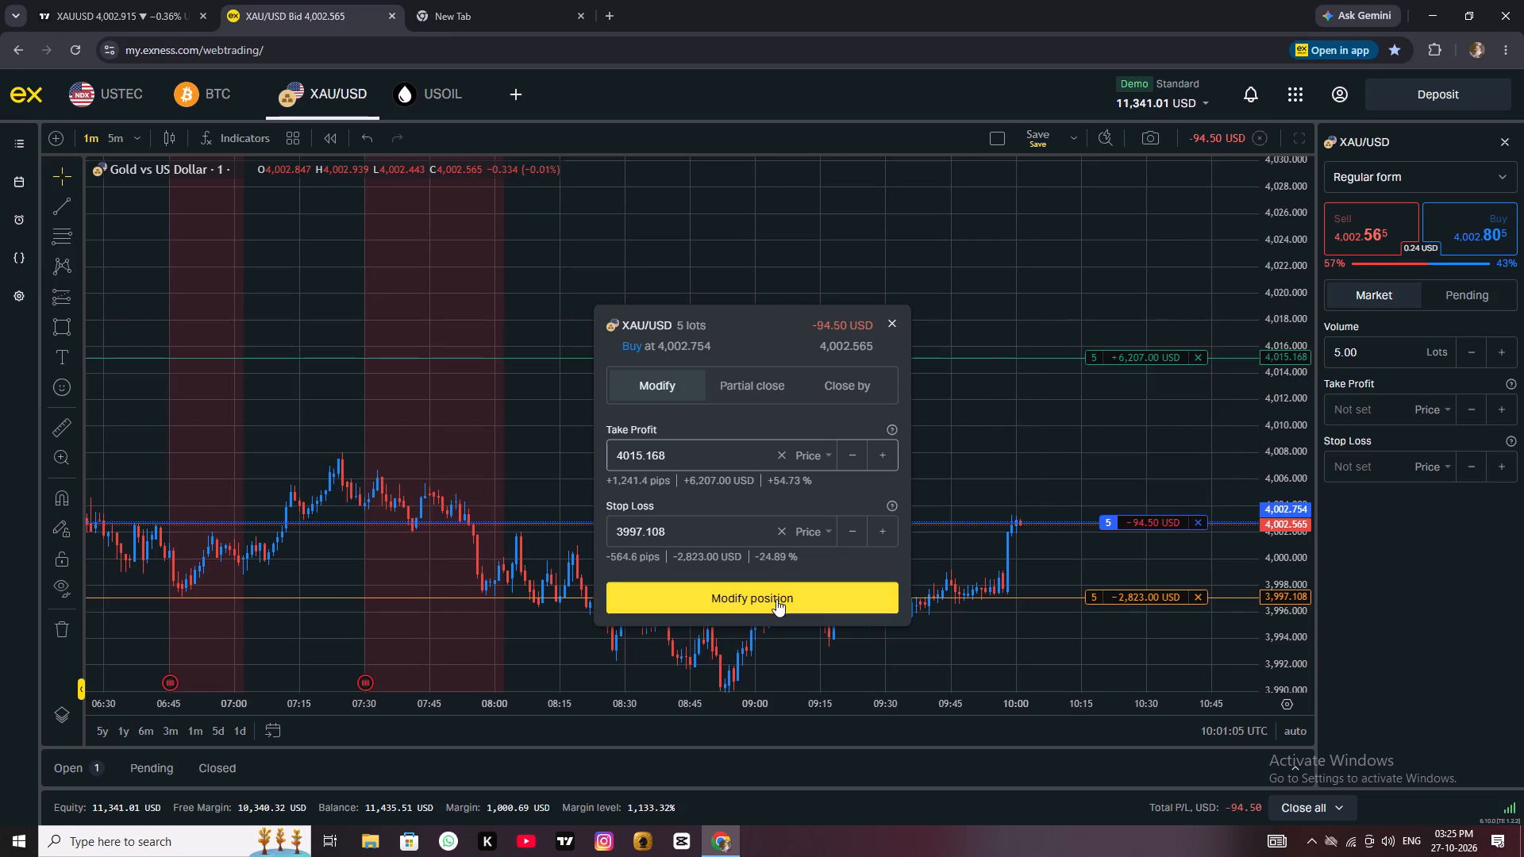
left_click(776, 599)
scroll(994, 425, "down", 3)
scroll(997, 425, "up", 2)
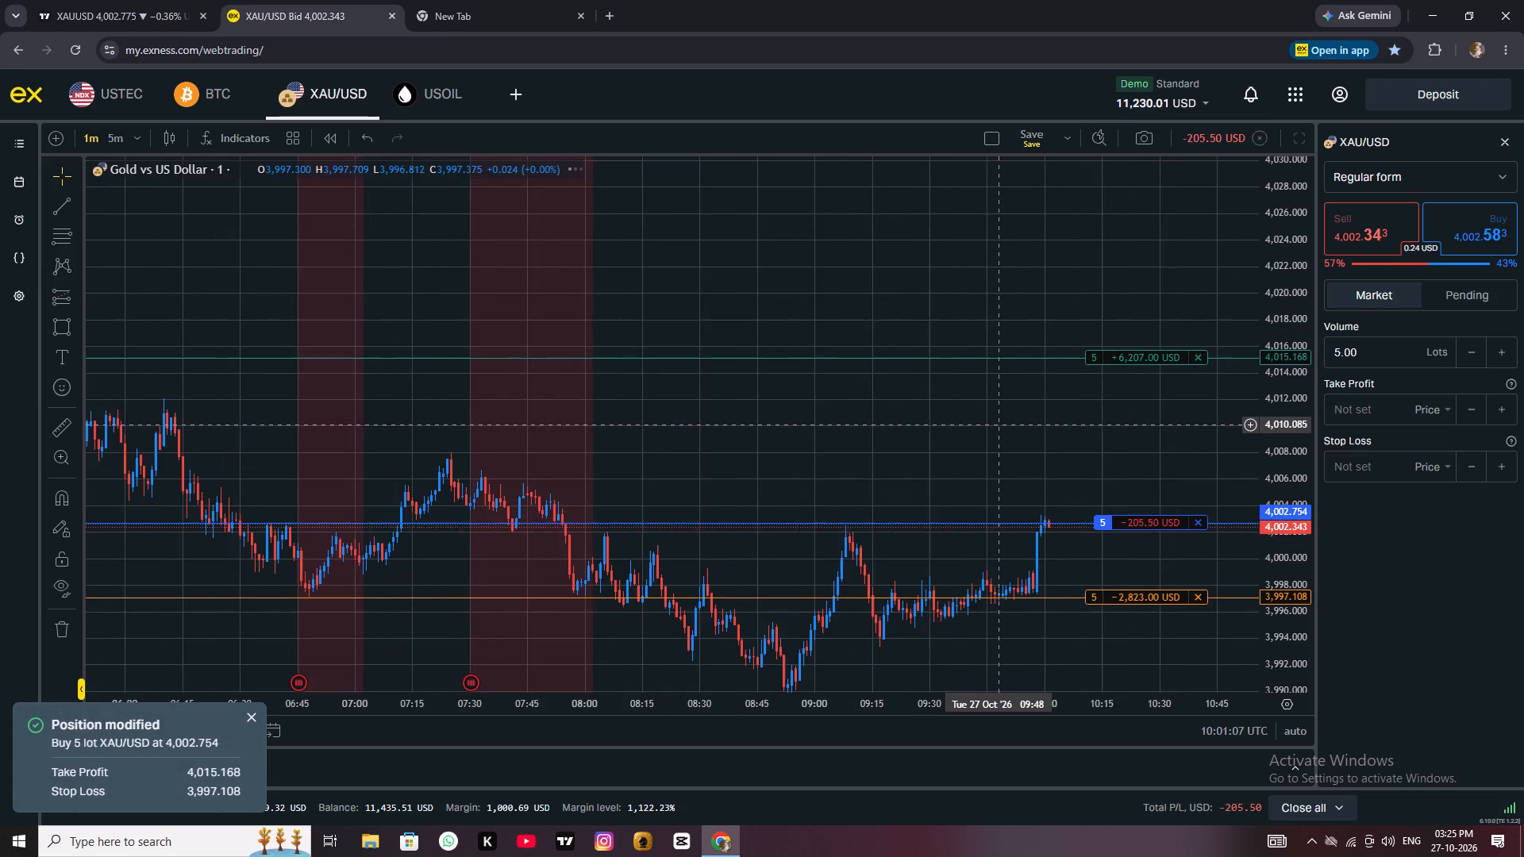
Review the USTEC chart around its marked zones and the Bitcoin chart's price swings from about 06:45 to 10:00.
left_click(181, 111)
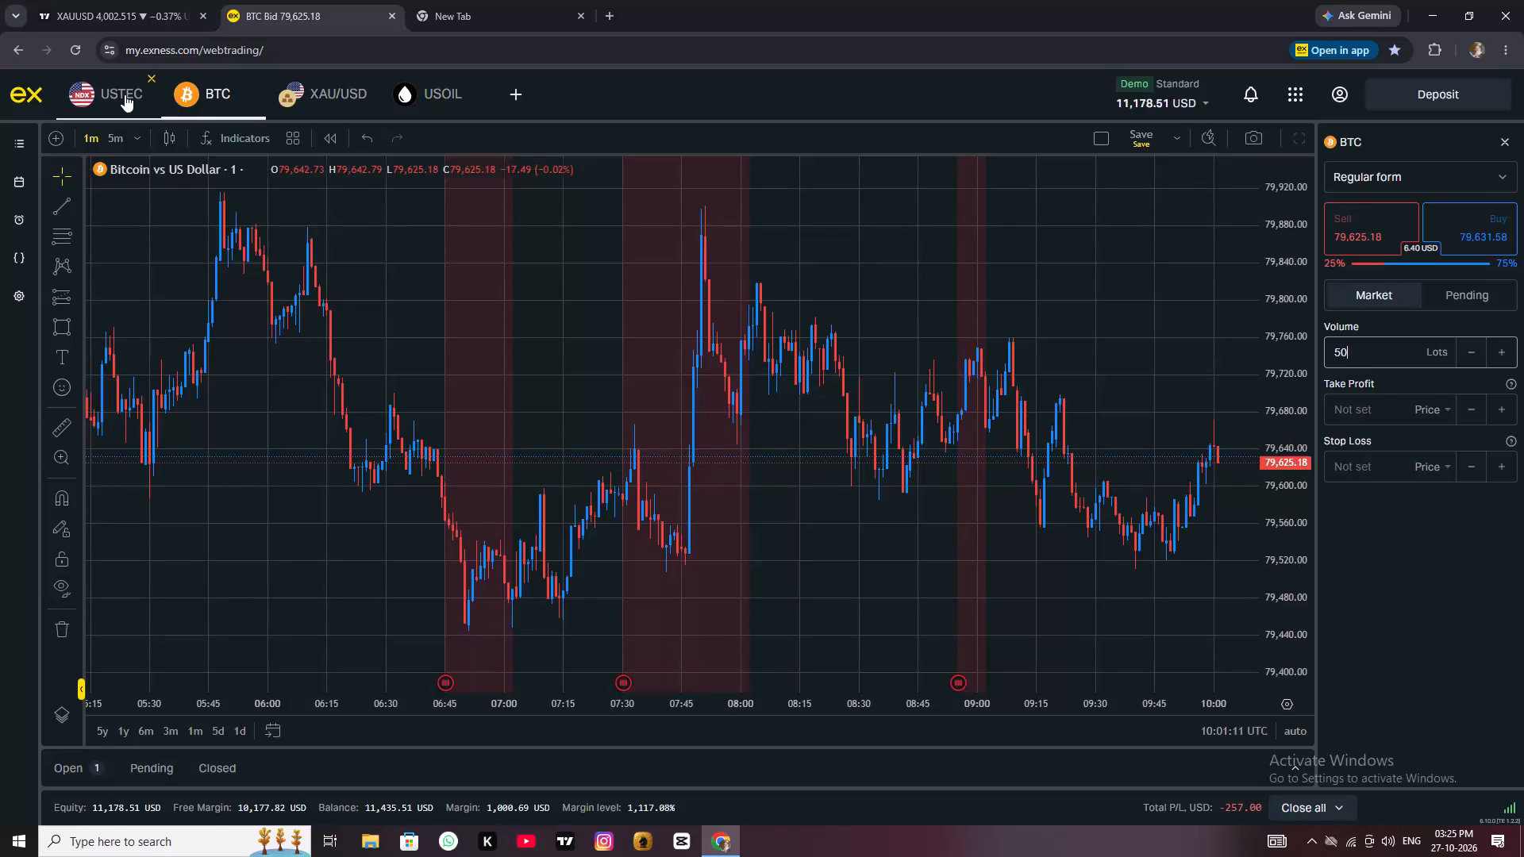
scroll(125, 94, "up", 3)
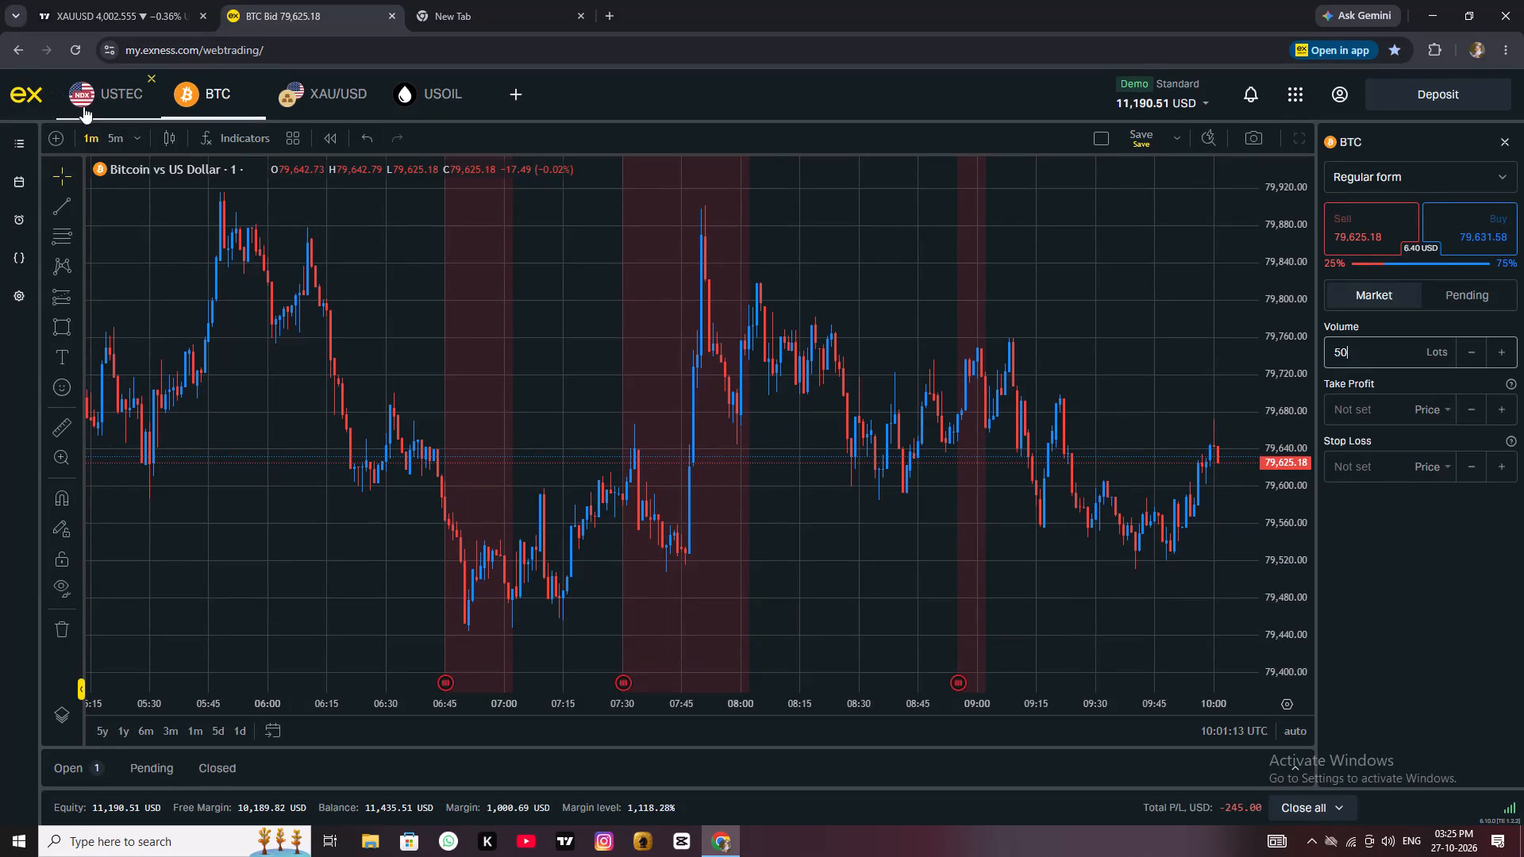
left_click(84, 106)
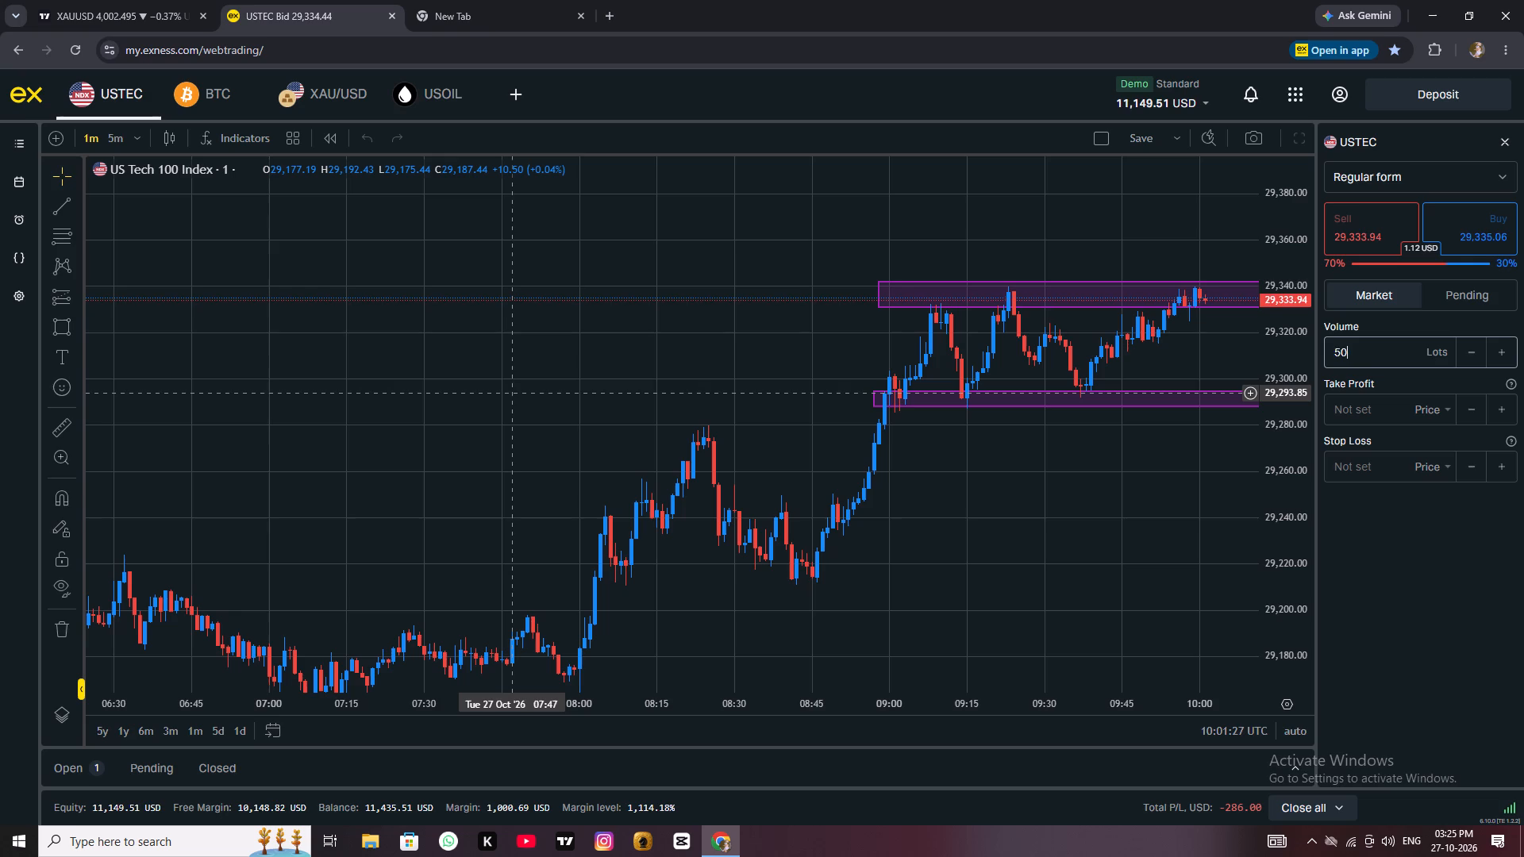
scroll(487, 310, "up", 1)
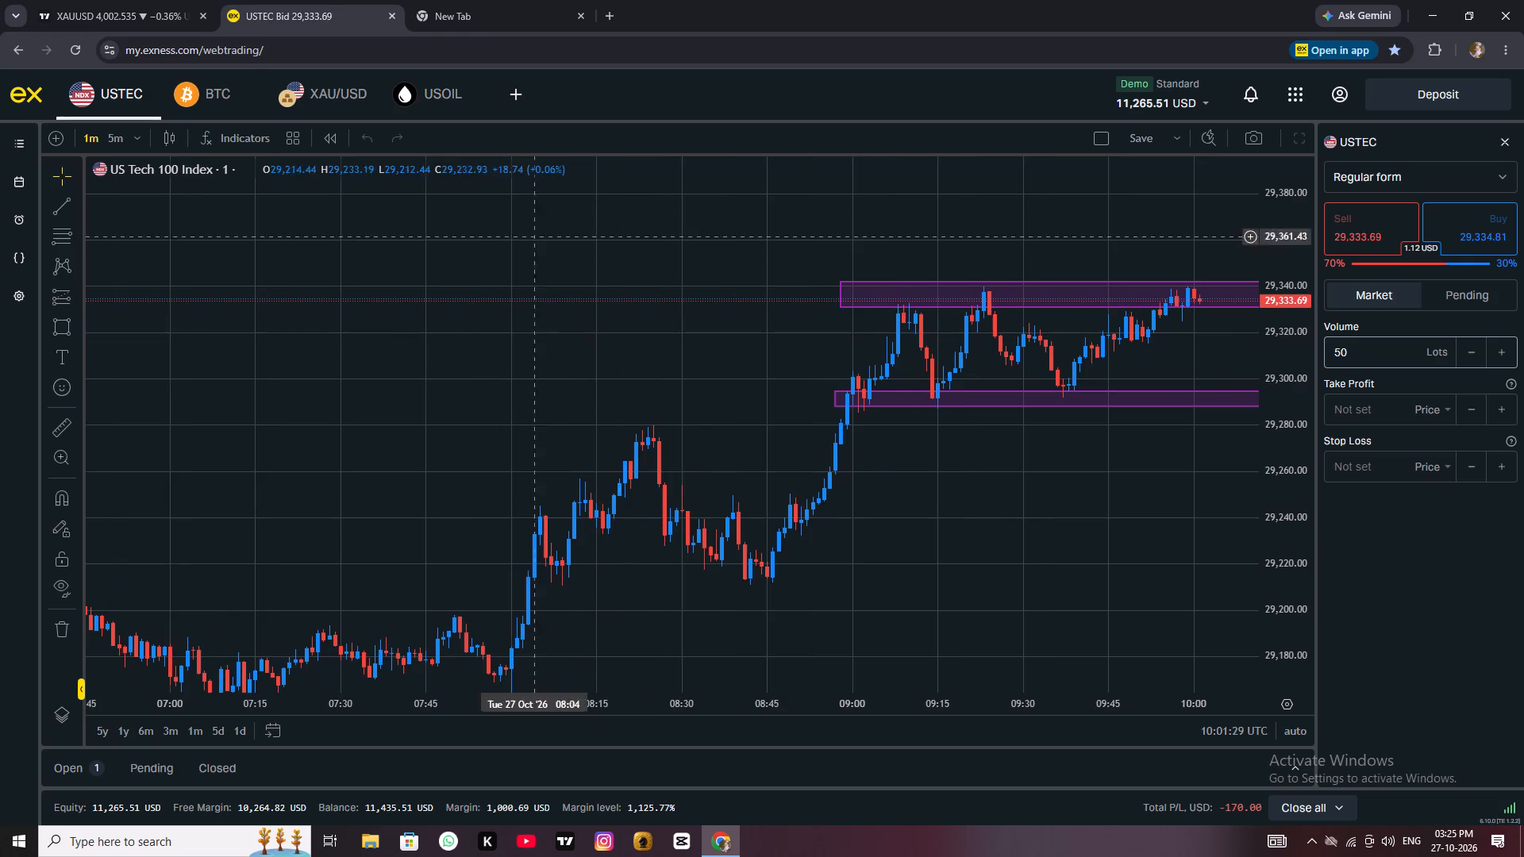
left_click(171, 91)
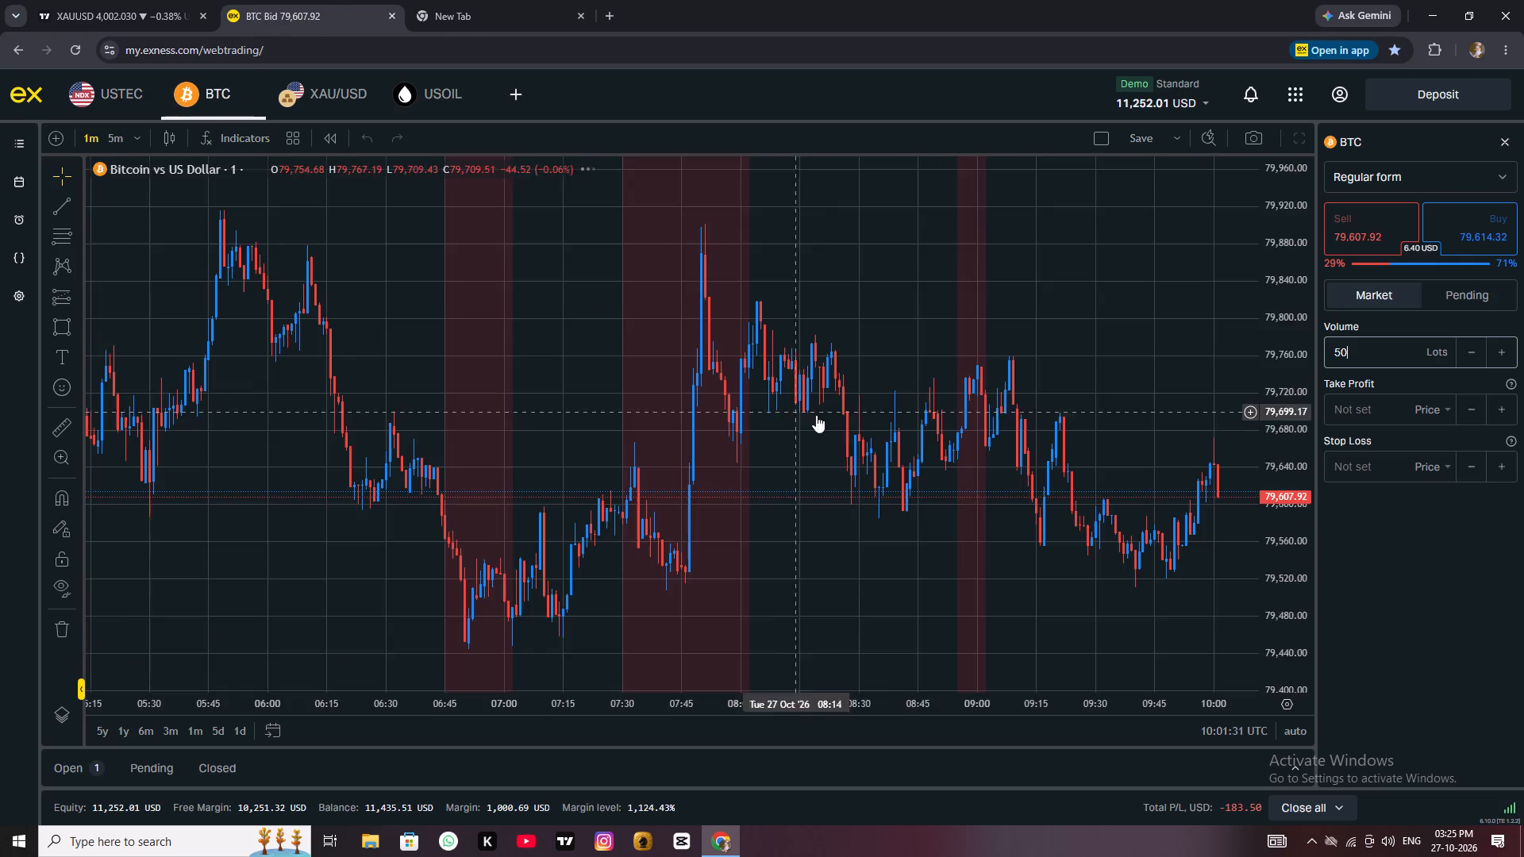
left_click_drag(1071, 344, 708, 335)
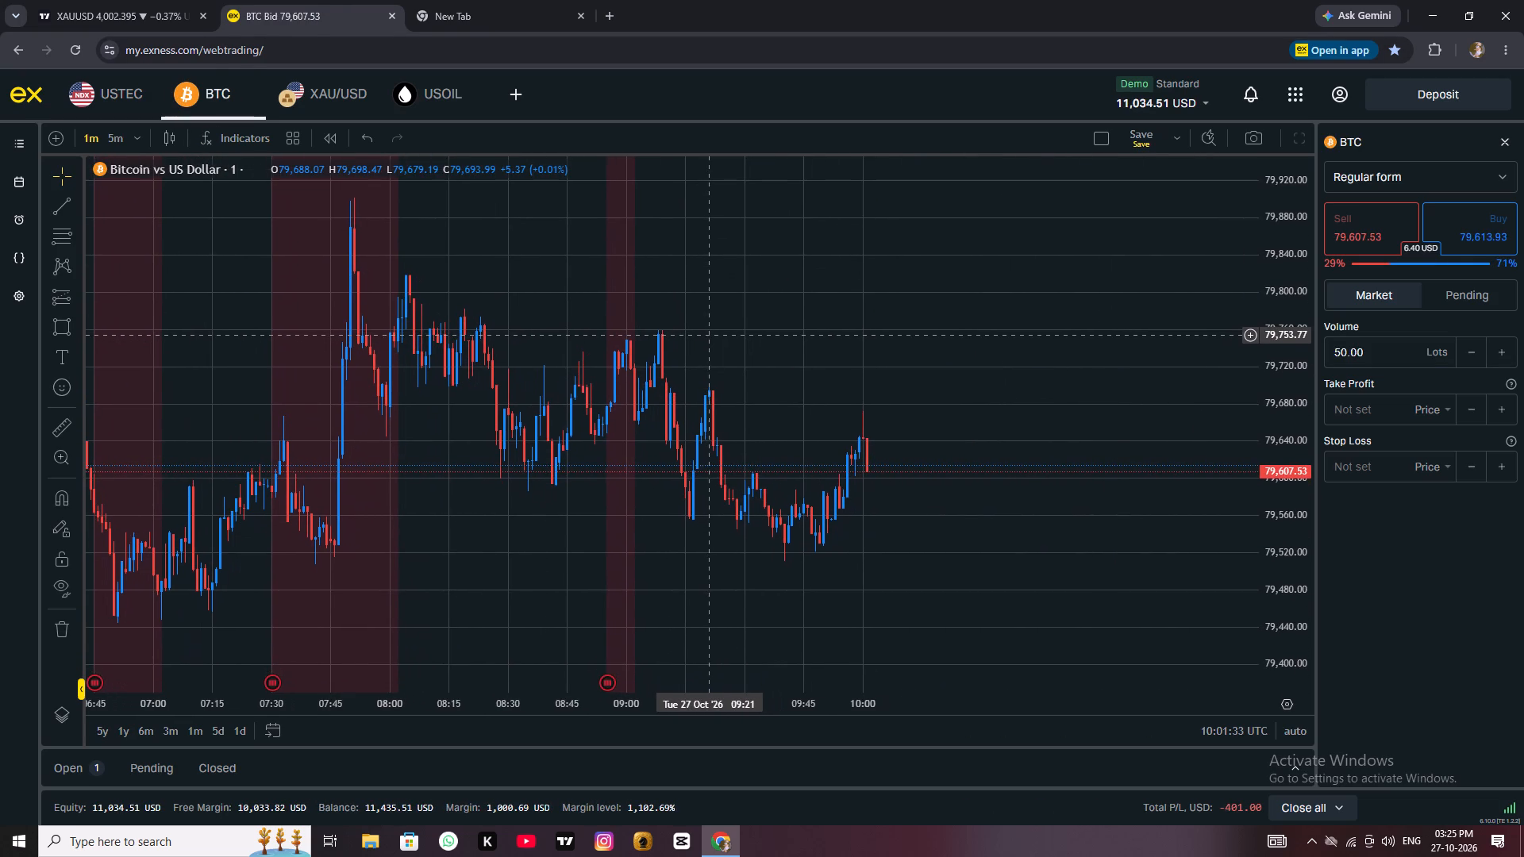
left_click_drag(708, 335, 717, 324)
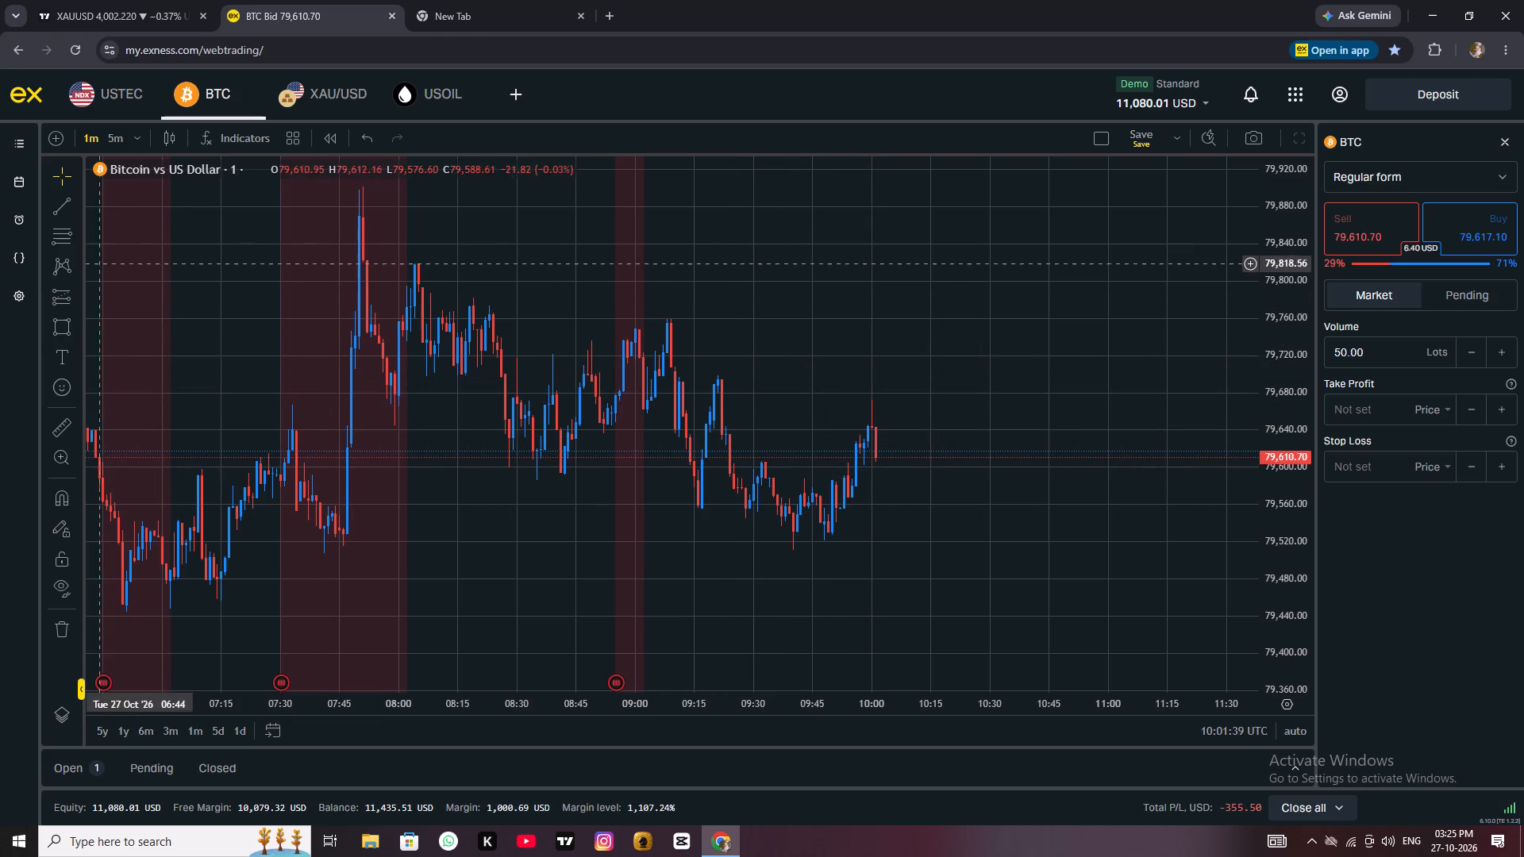
Draw a near-horizontal trend line on the Bitcoin chart at about 79,697, from the 09:19 swing high to about 10:11.
left_click(56, 202)
left_click_drag(709, 377, 932, 369)
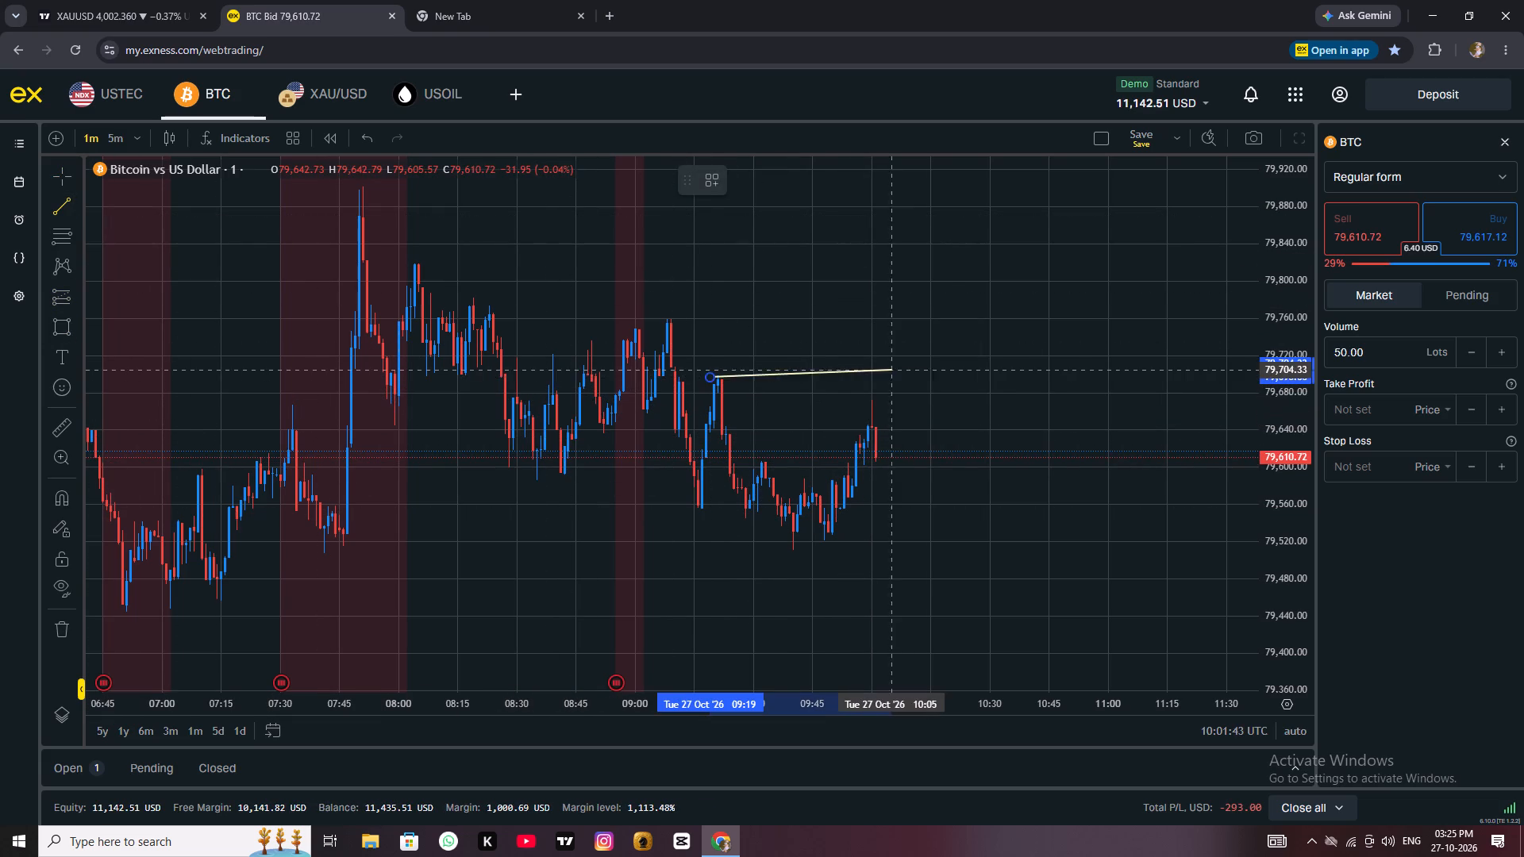
left_click_drag(932, 369, 916, 376)
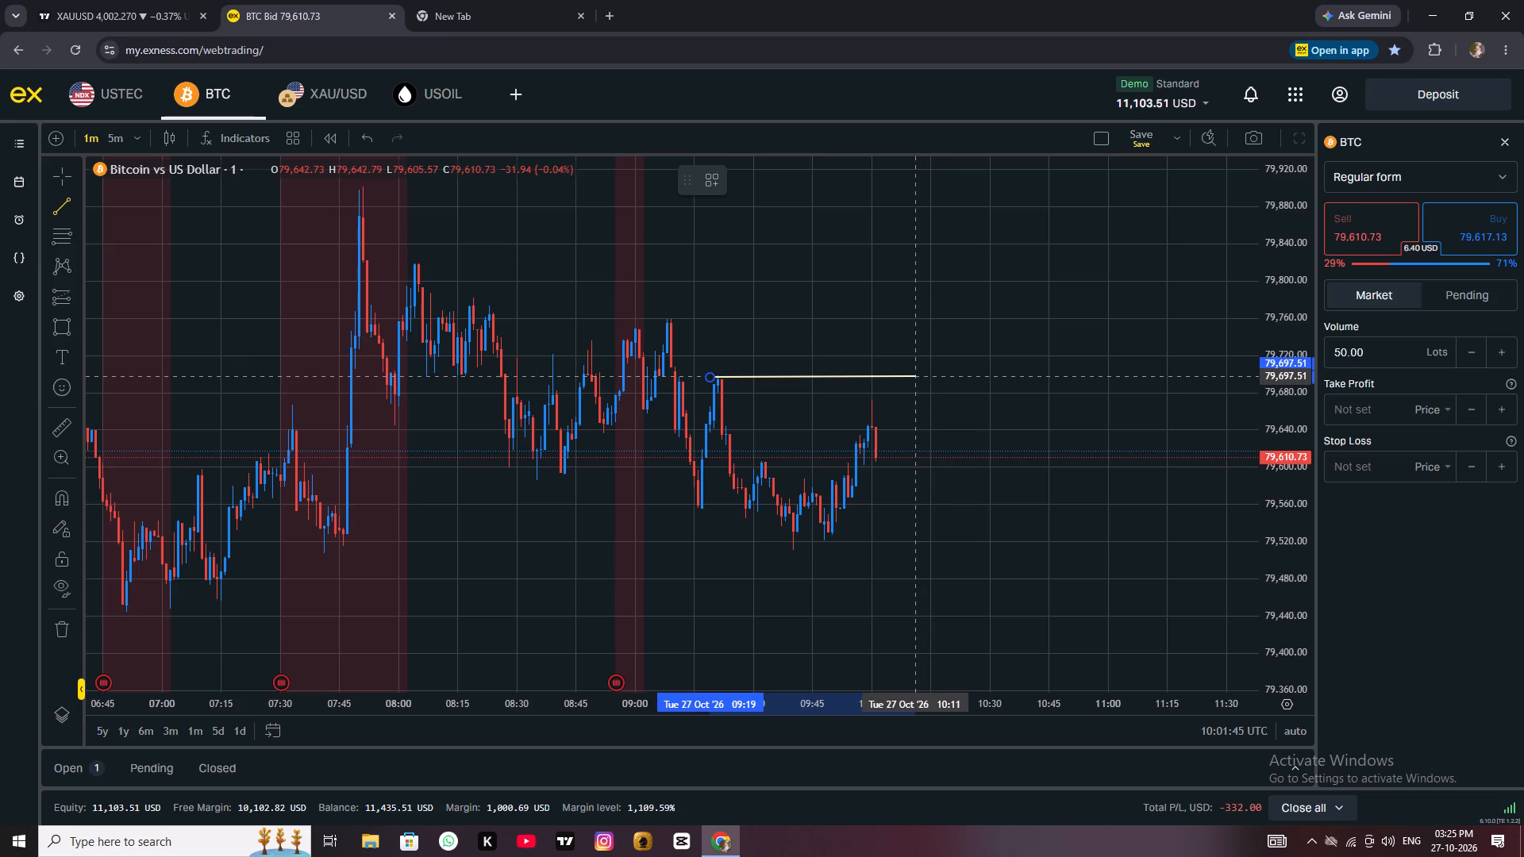
left_click_drag(916, 376, 915, 376)
left_click(914, 376)
left_click(952, 381)
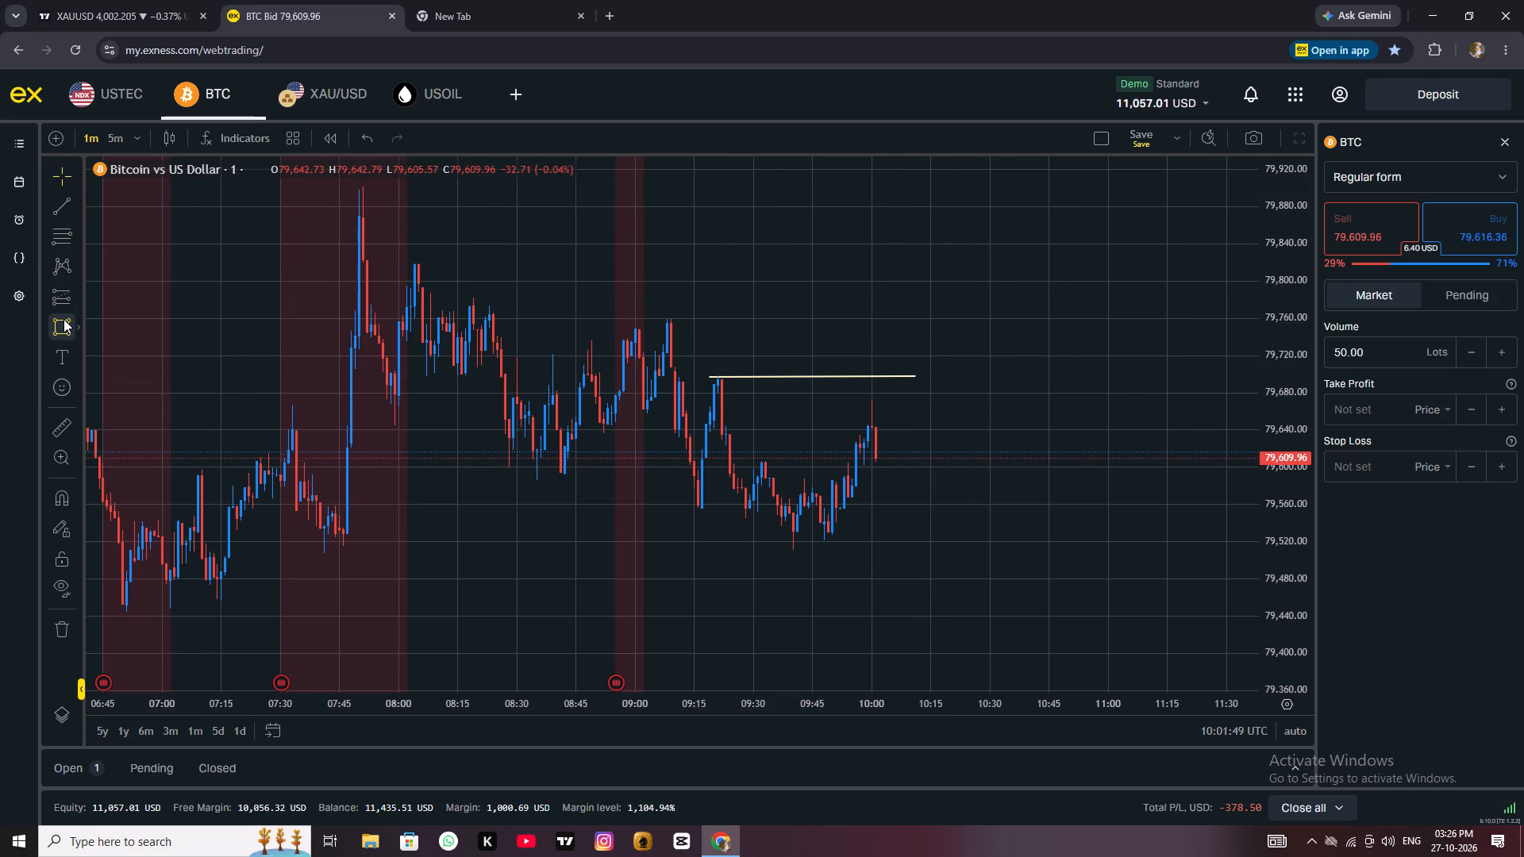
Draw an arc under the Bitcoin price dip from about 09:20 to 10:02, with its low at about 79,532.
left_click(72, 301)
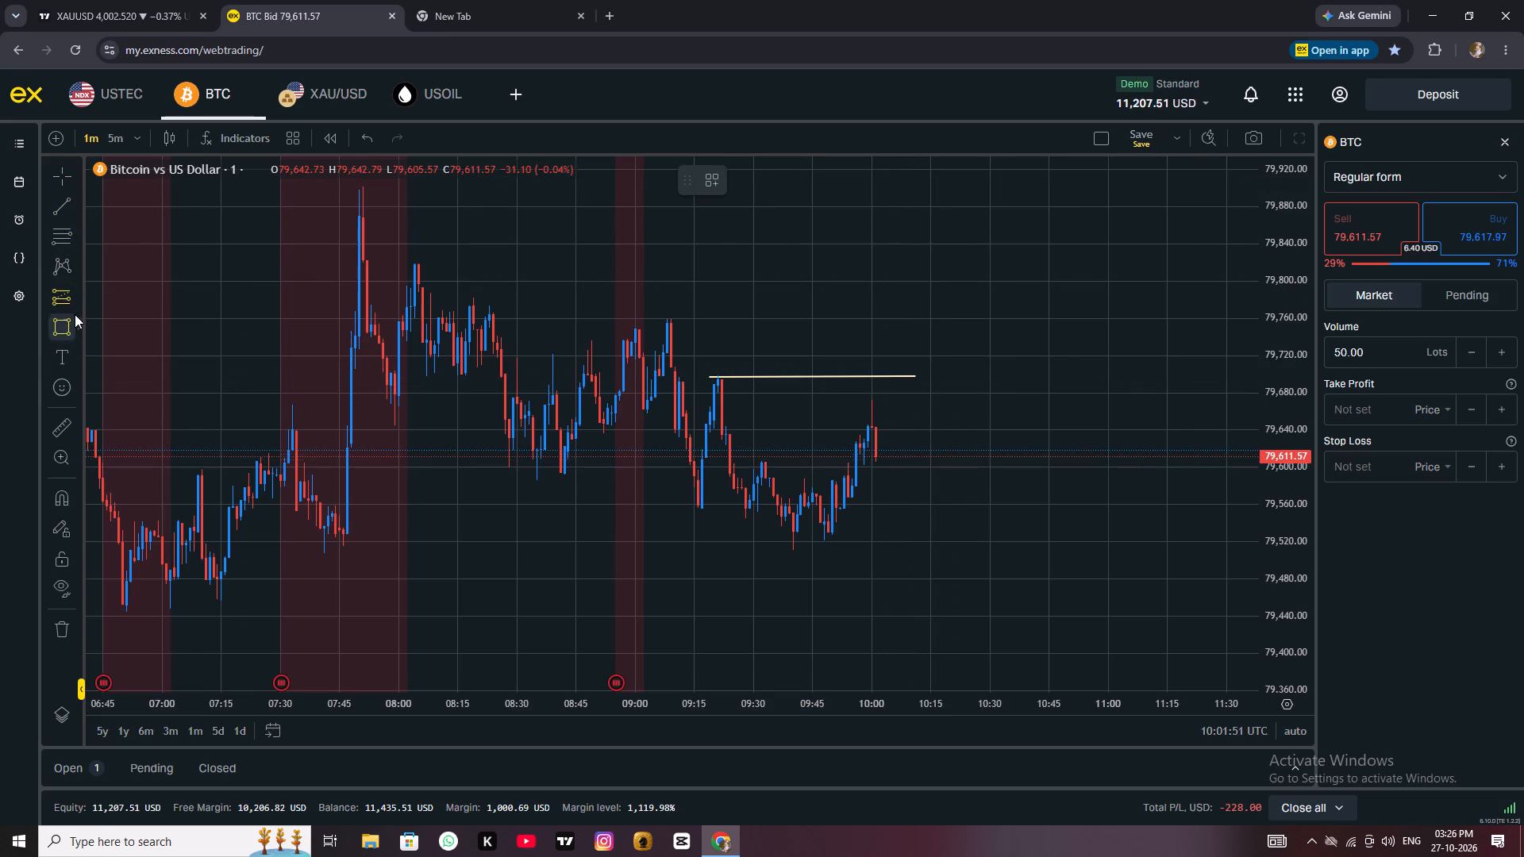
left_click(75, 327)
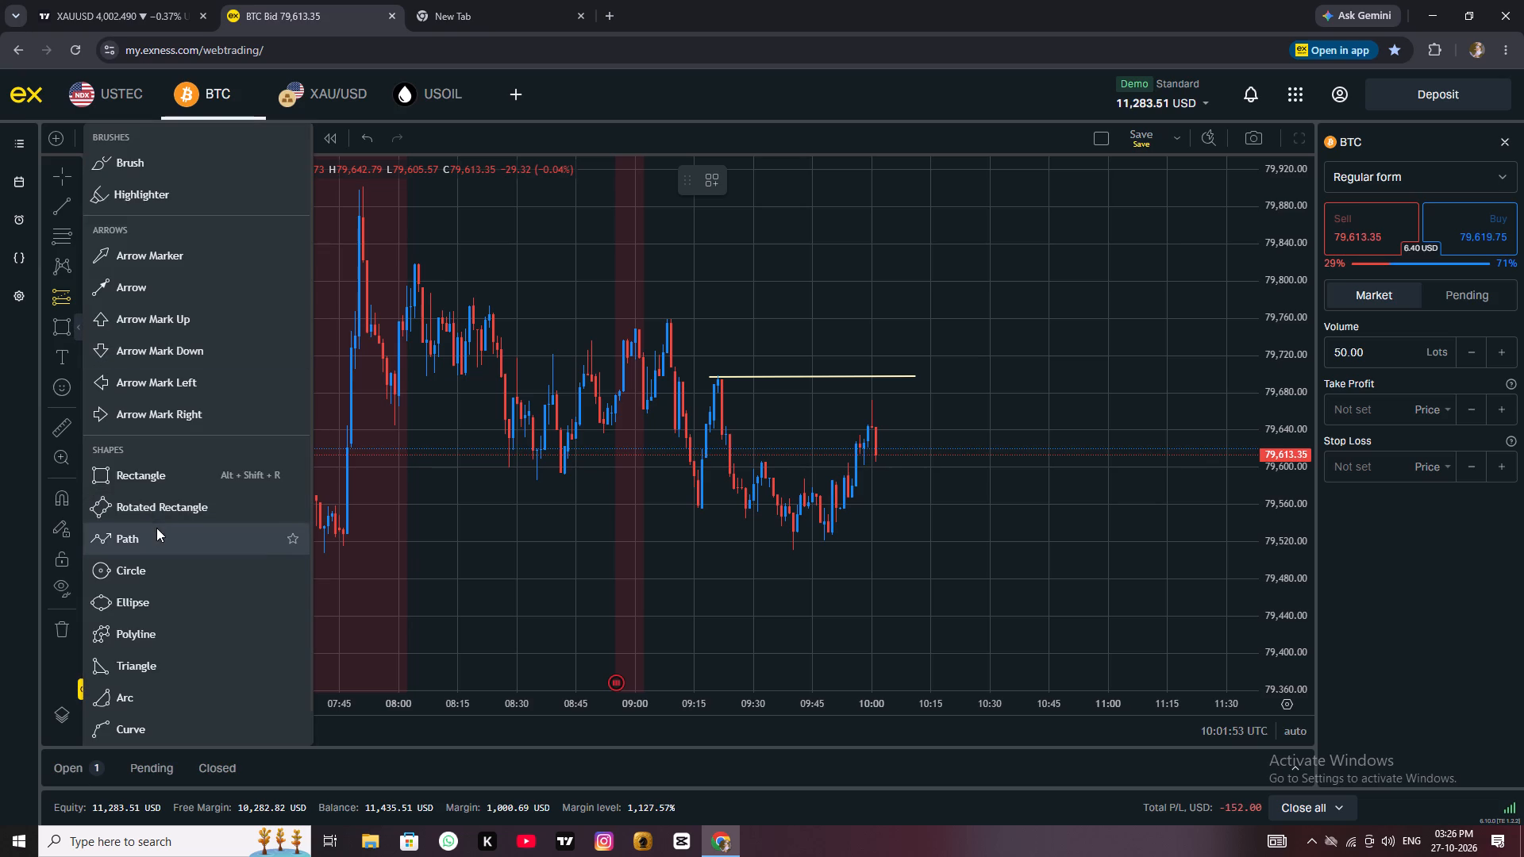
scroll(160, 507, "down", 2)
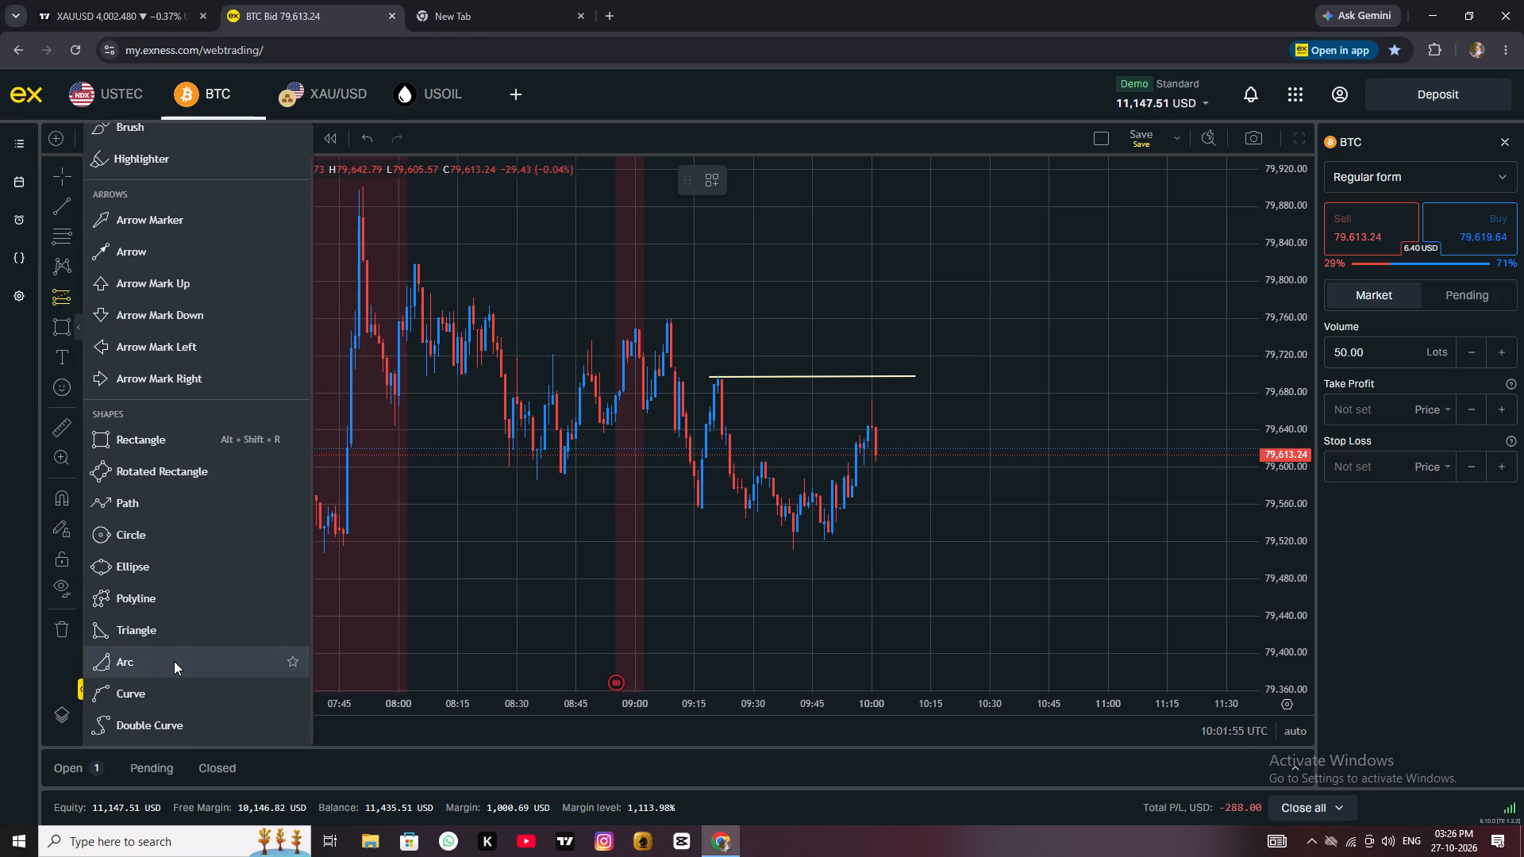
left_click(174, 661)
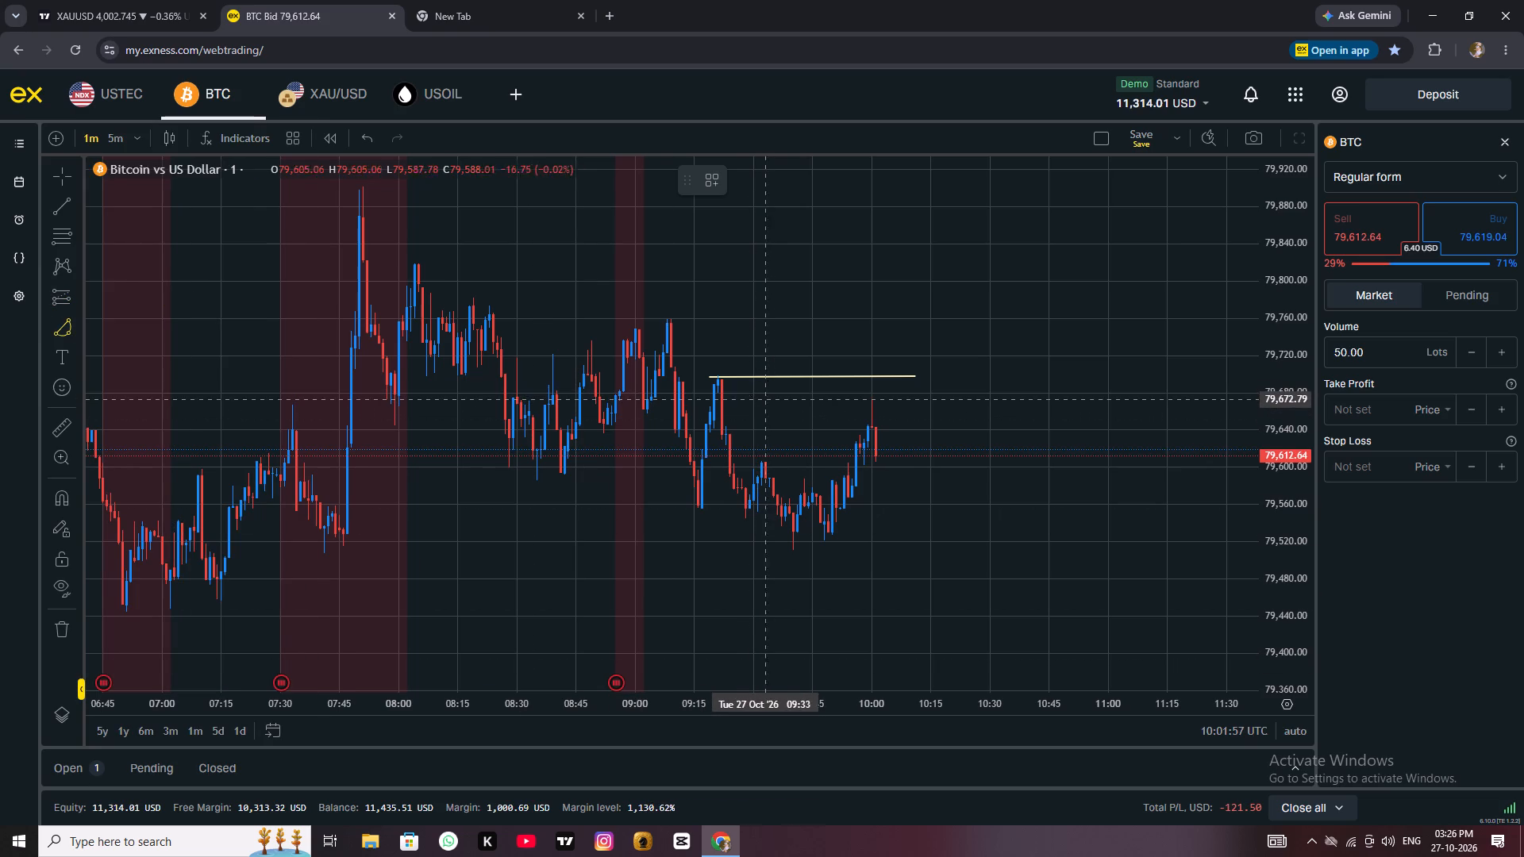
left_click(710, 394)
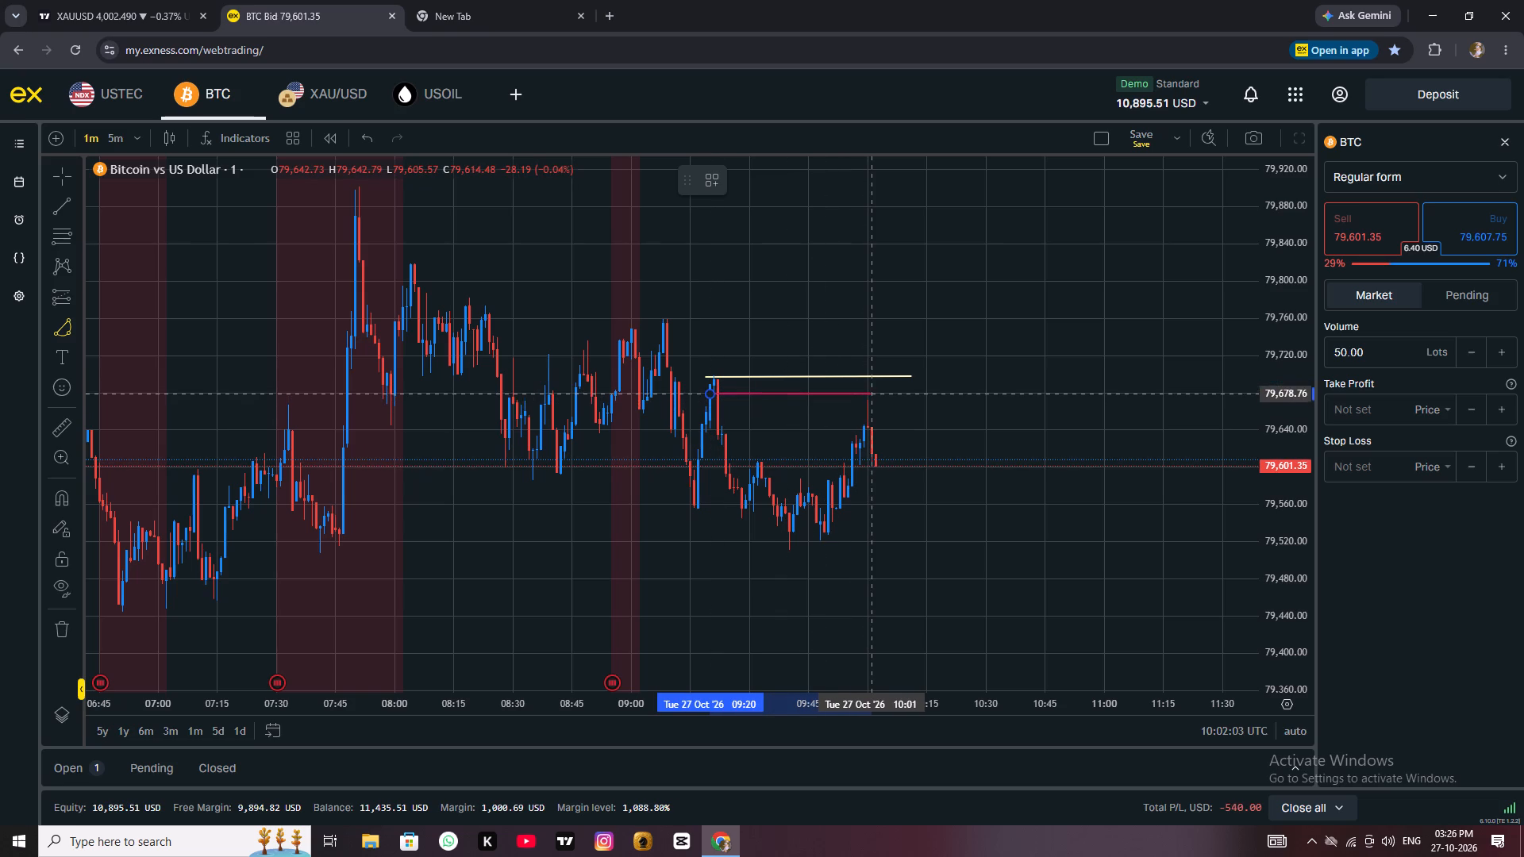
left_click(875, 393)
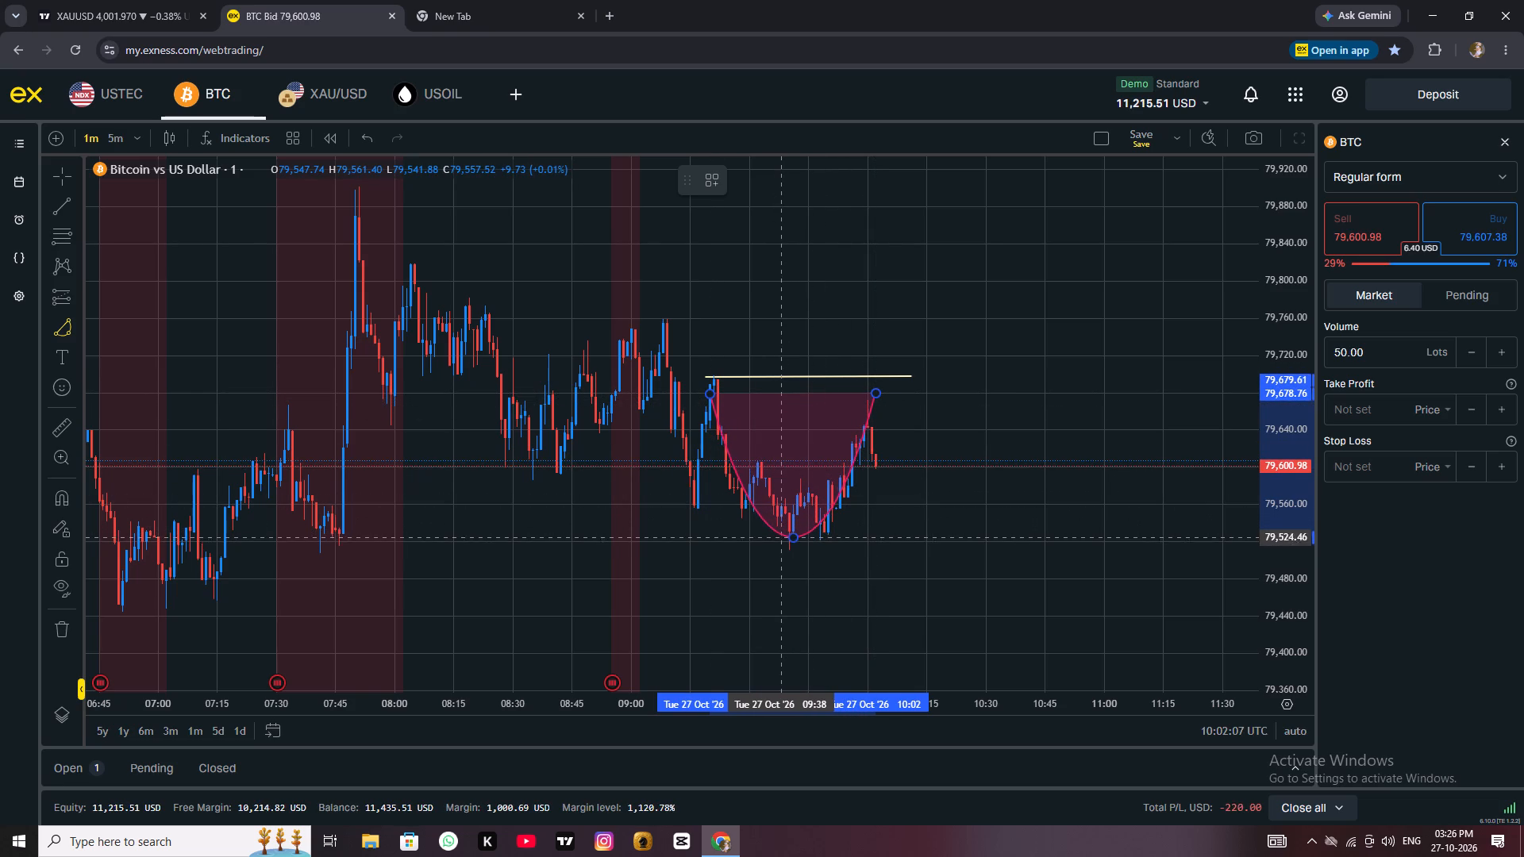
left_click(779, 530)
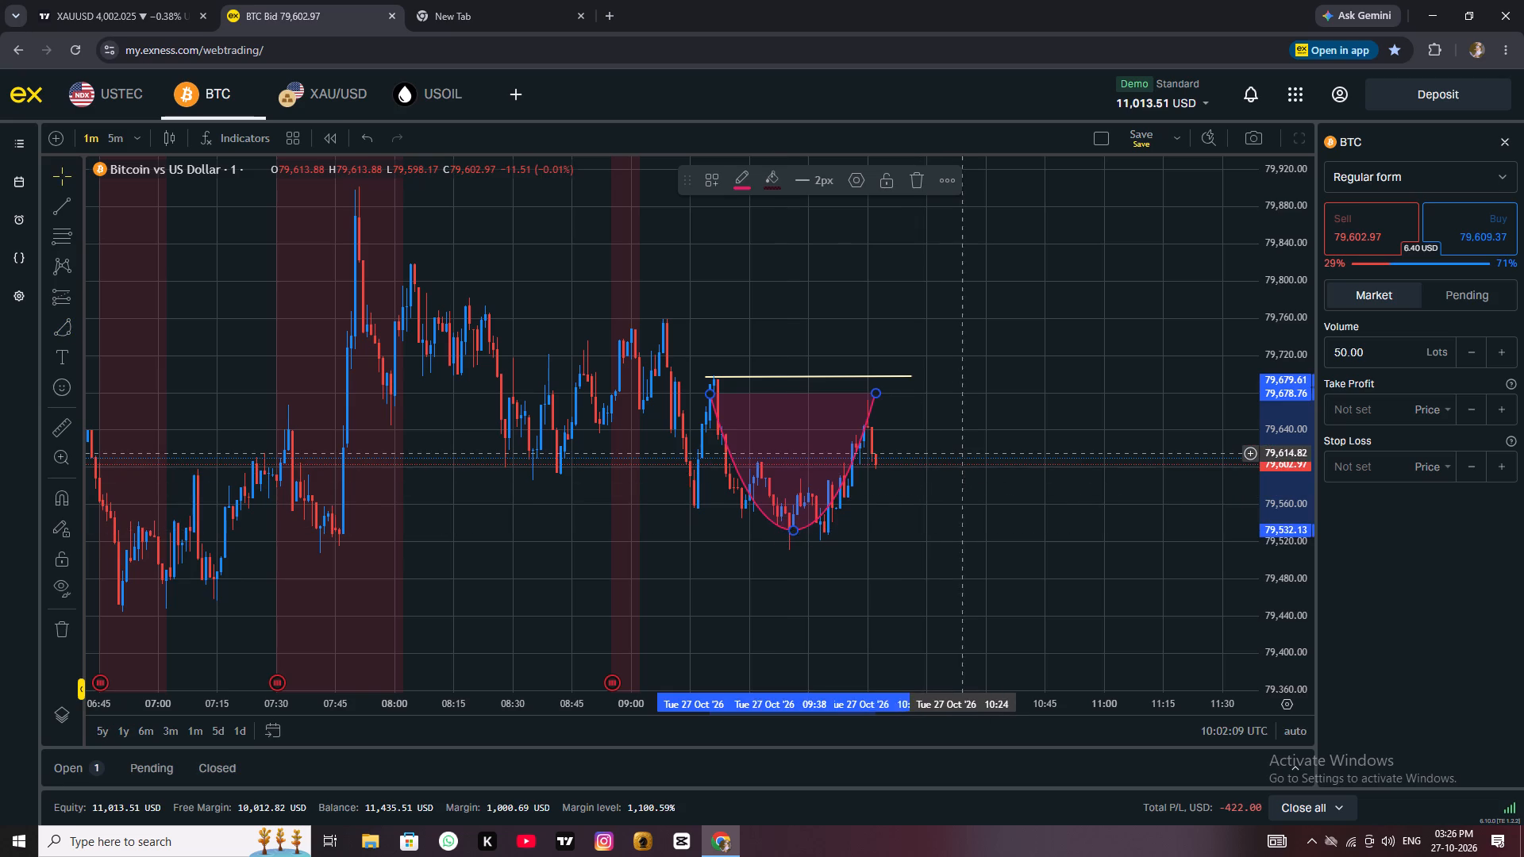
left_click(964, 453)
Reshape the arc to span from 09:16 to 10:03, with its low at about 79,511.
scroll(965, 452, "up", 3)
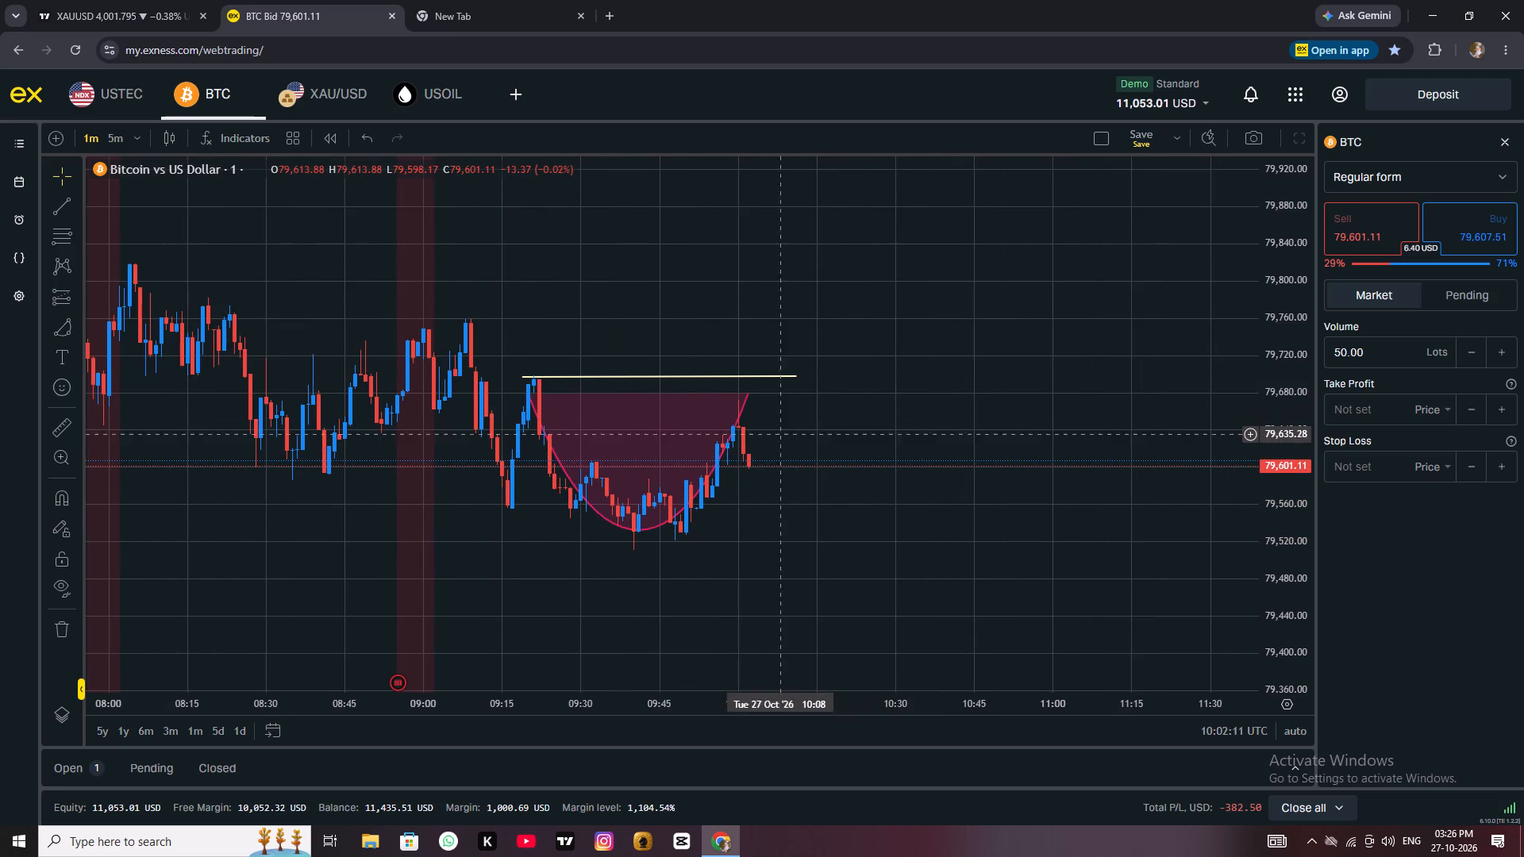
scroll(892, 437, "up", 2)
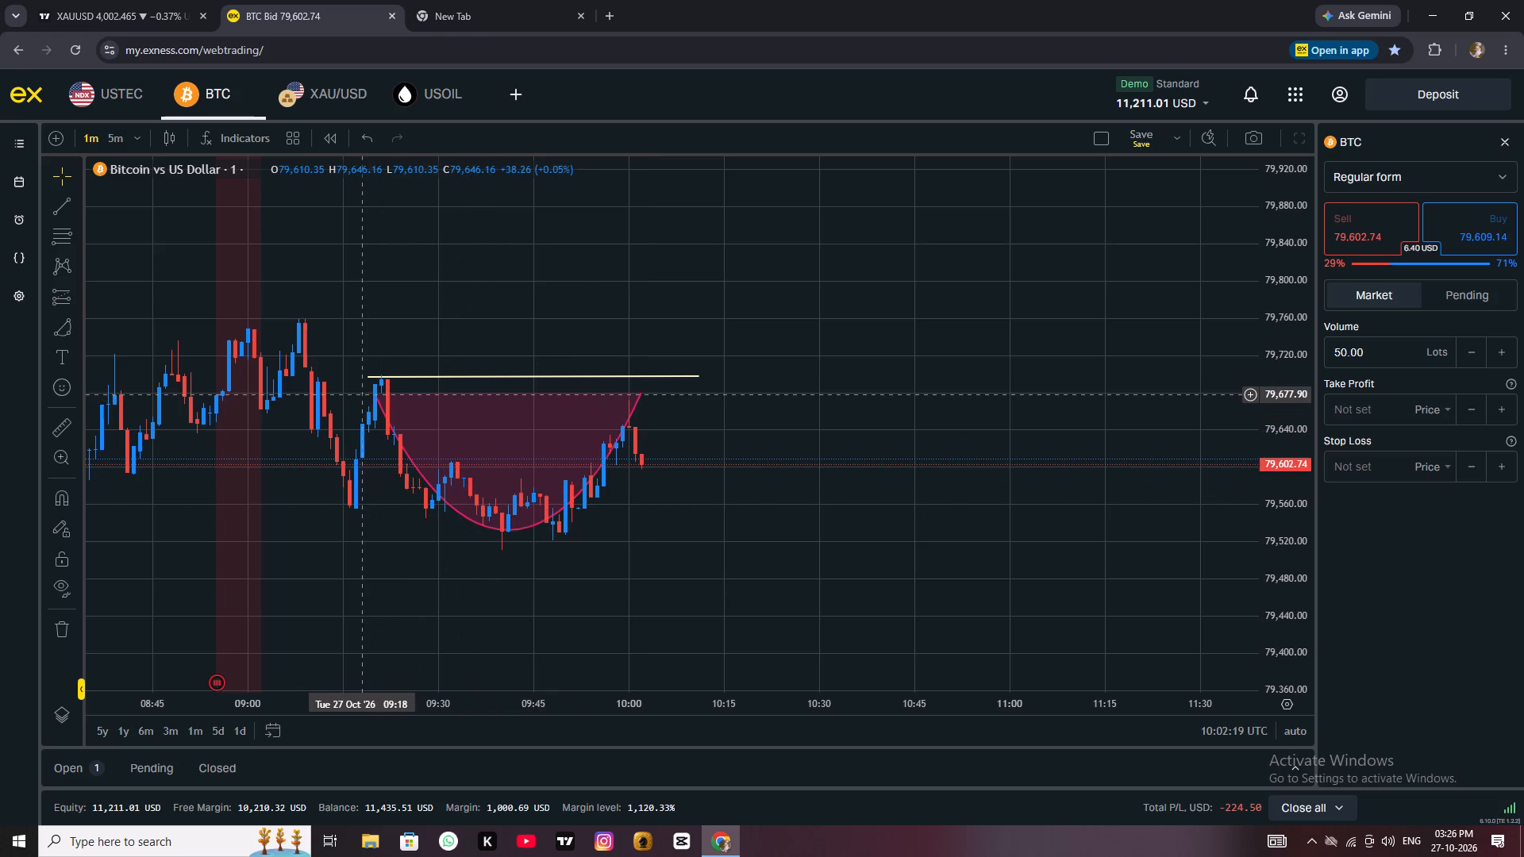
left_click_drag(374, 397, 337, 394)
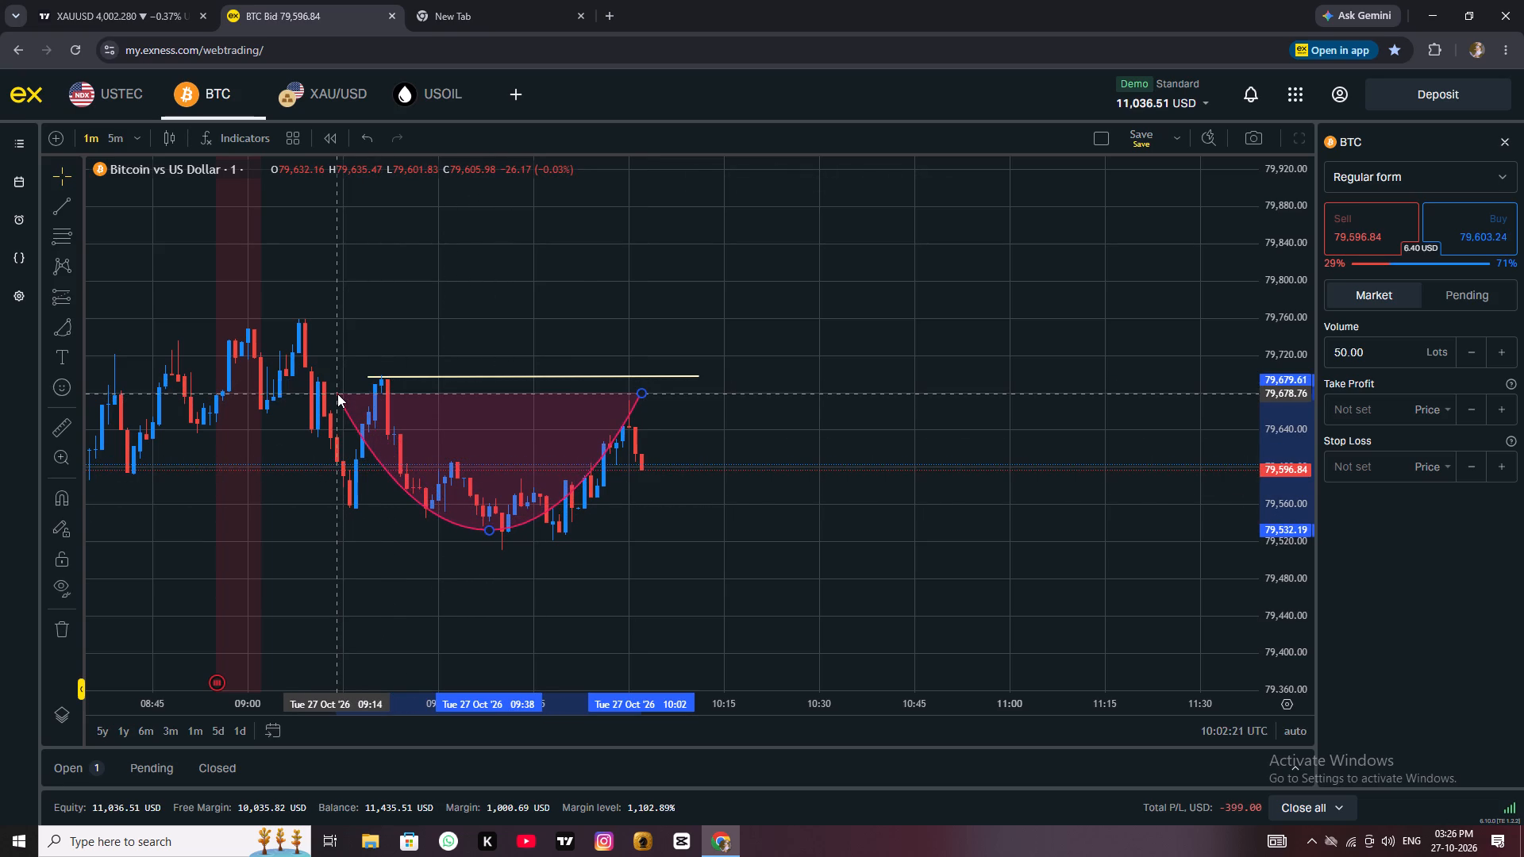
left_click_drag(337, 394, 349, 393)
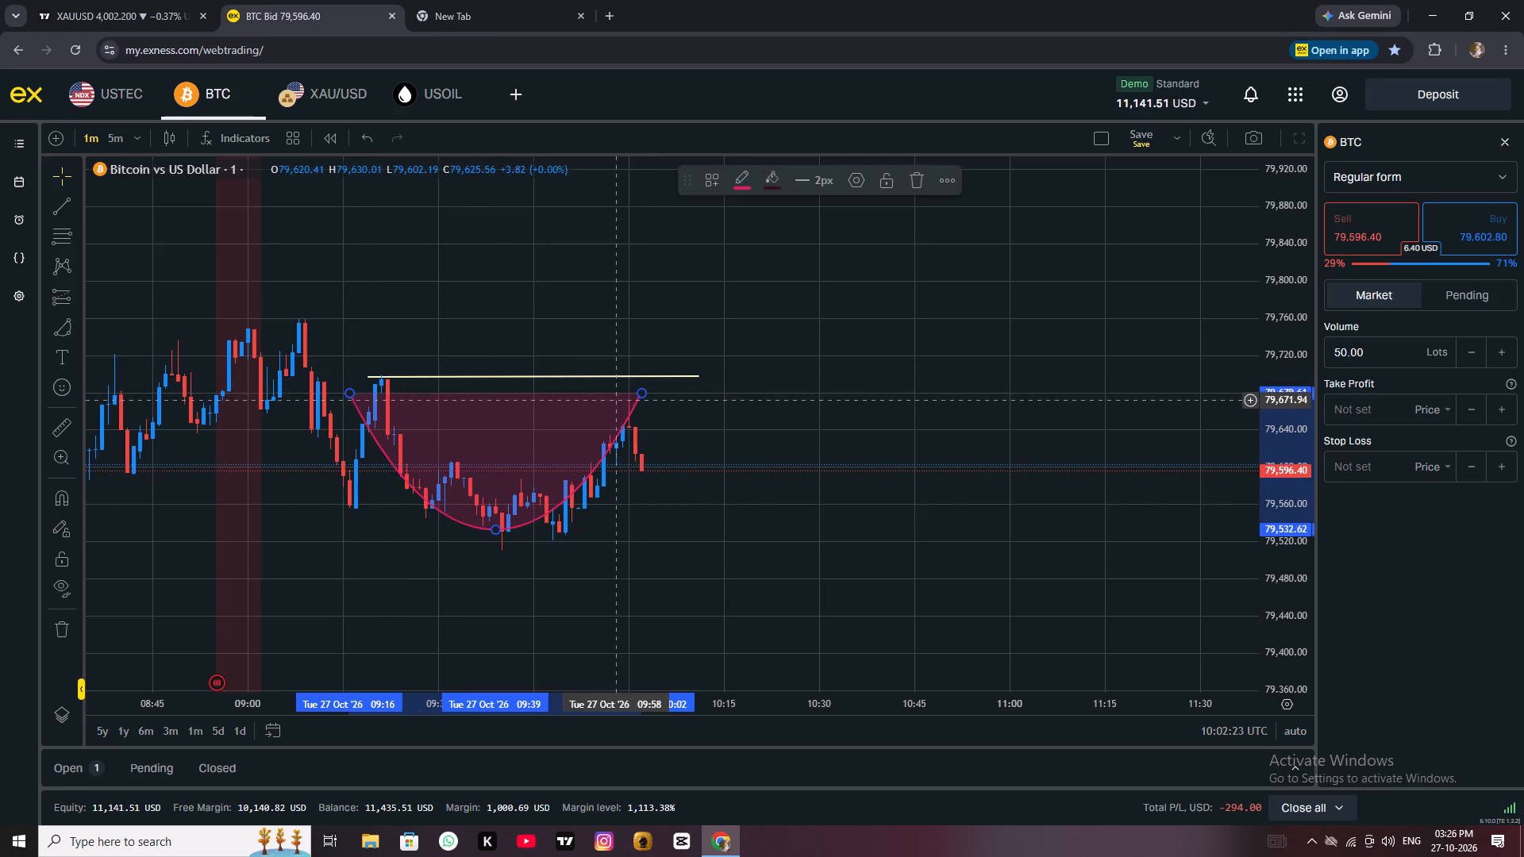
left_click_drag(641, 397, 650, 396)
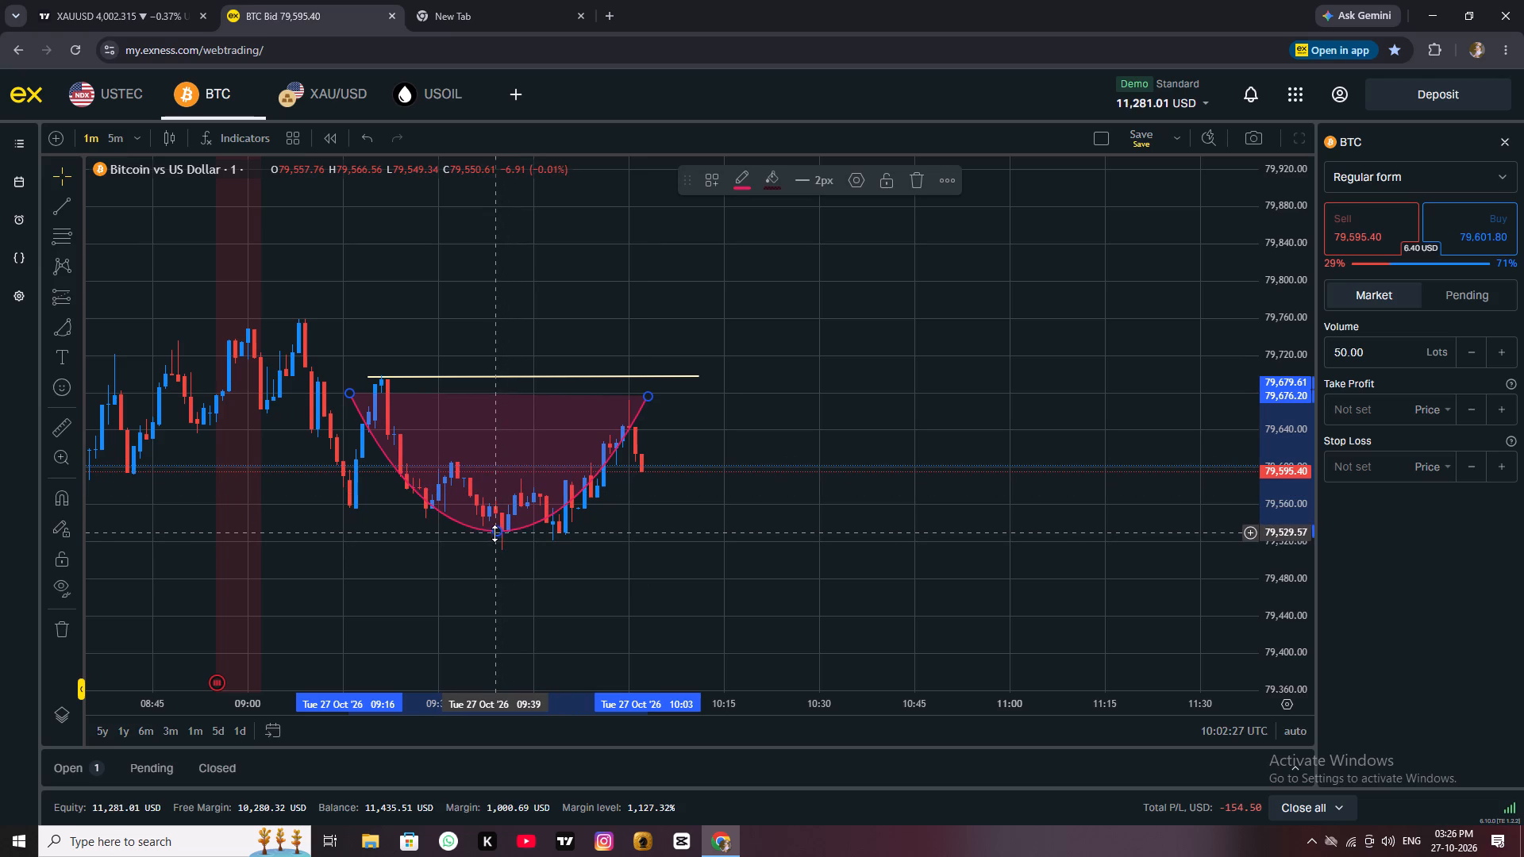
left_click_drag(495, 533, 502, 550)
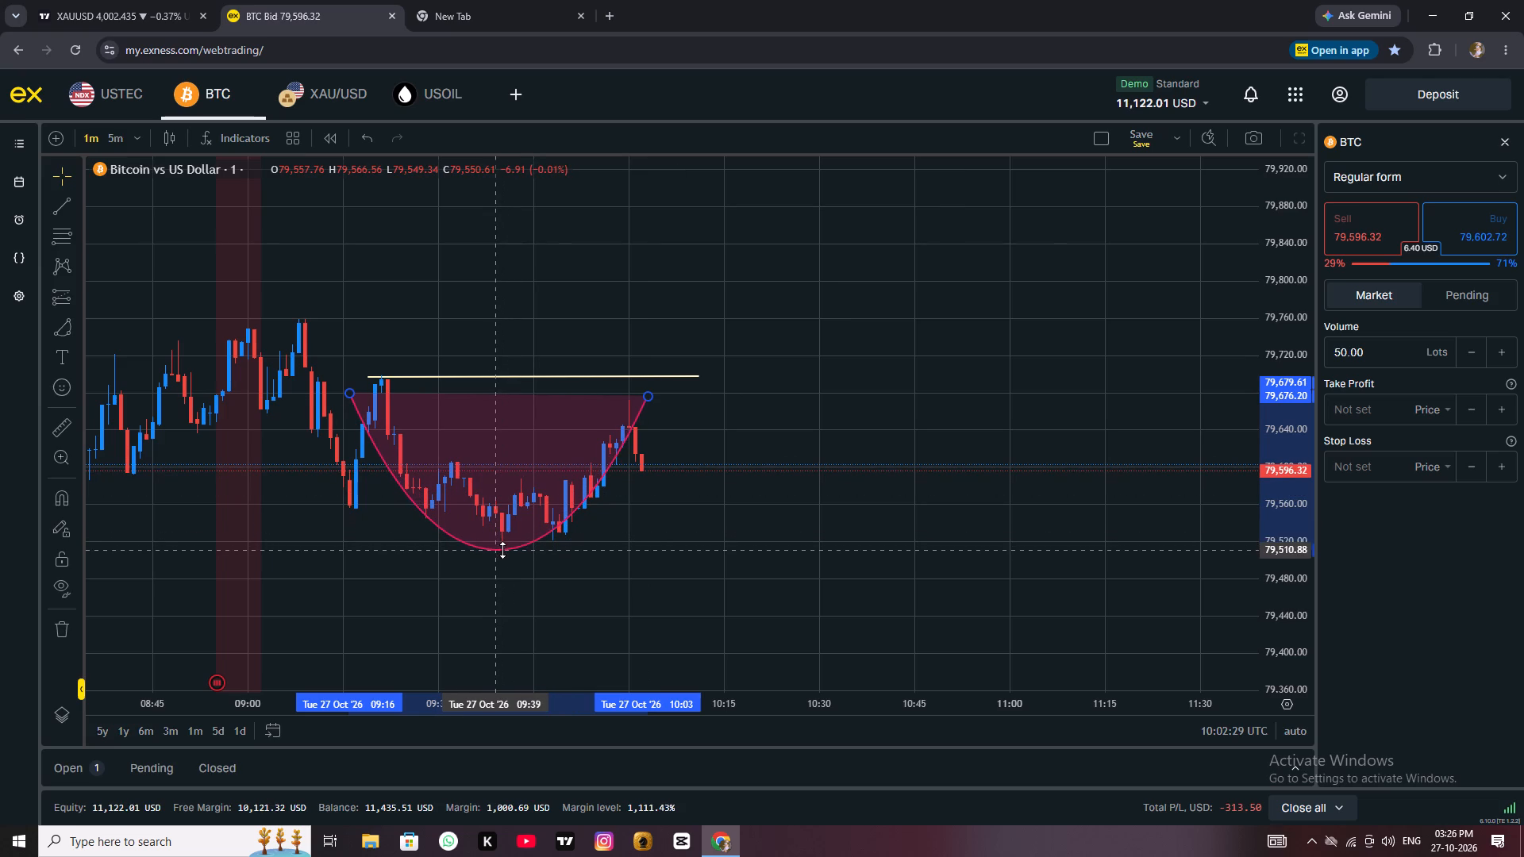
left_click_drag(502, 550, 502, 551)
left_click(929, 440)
Examine the Bitcoin price action around the arc and the trend line above it.
scroll(929, 433, "up", 1)
scroll(929, 433, "down", 2)
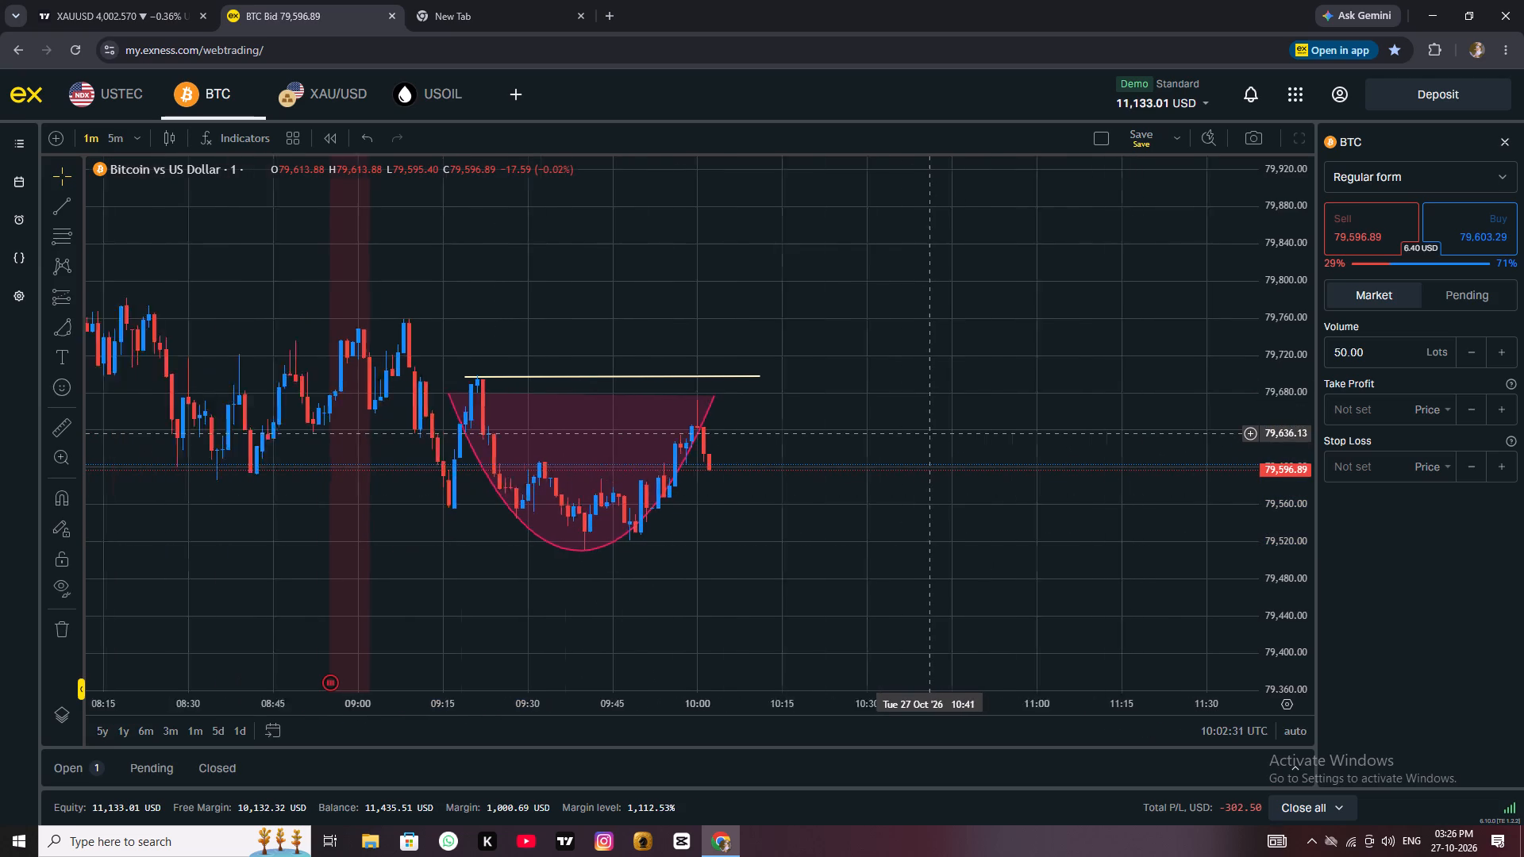
scroll(929, 433, "down", 2)
scroll(929, 433, "up", 5)
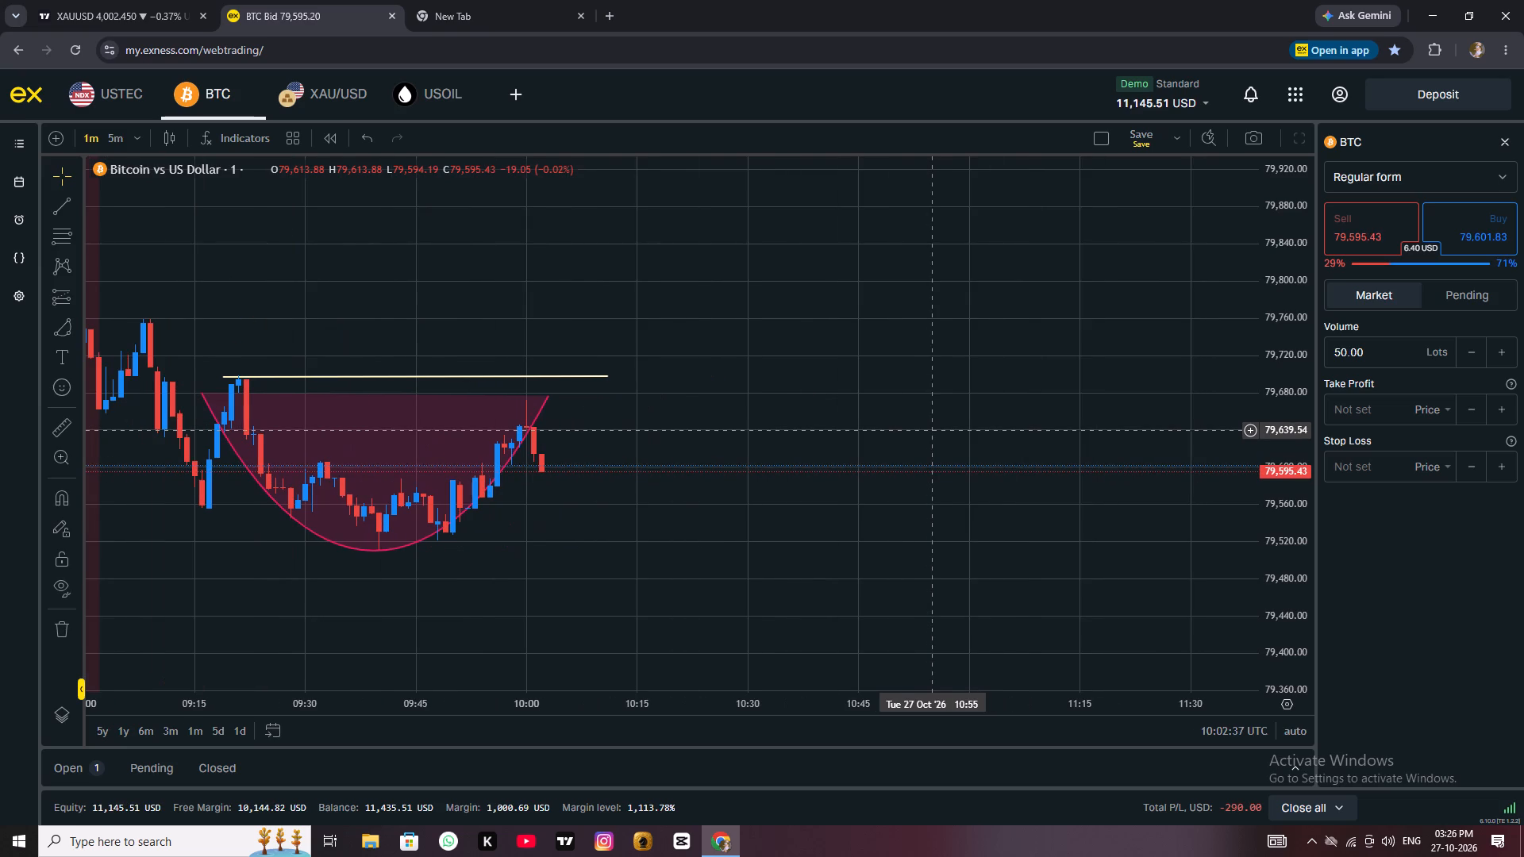
scroll(929, 430, "down", 2)
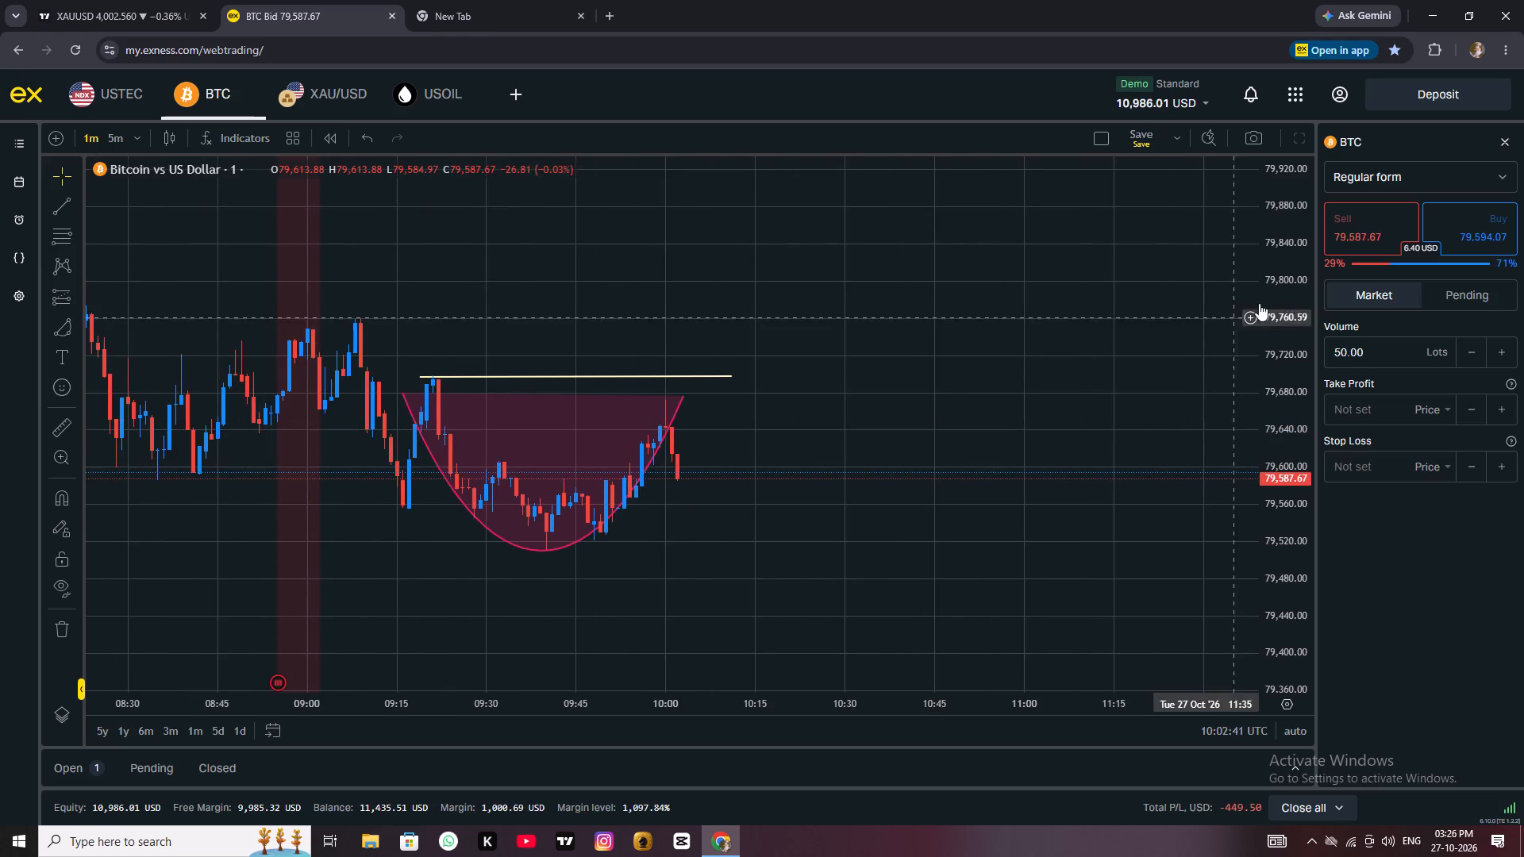
left_click_drag(1376, 355, 1110, 353)
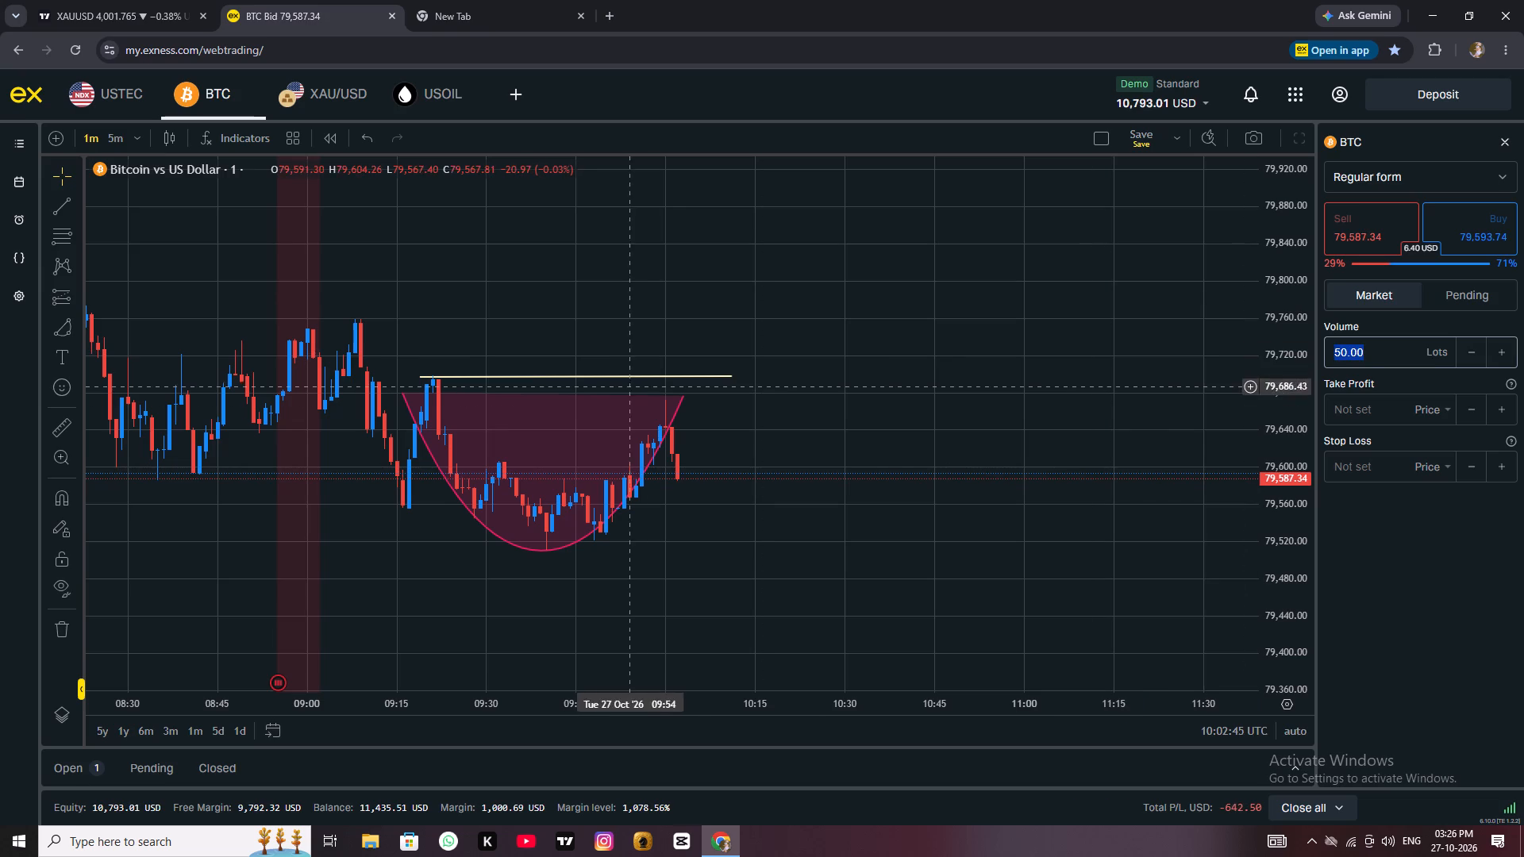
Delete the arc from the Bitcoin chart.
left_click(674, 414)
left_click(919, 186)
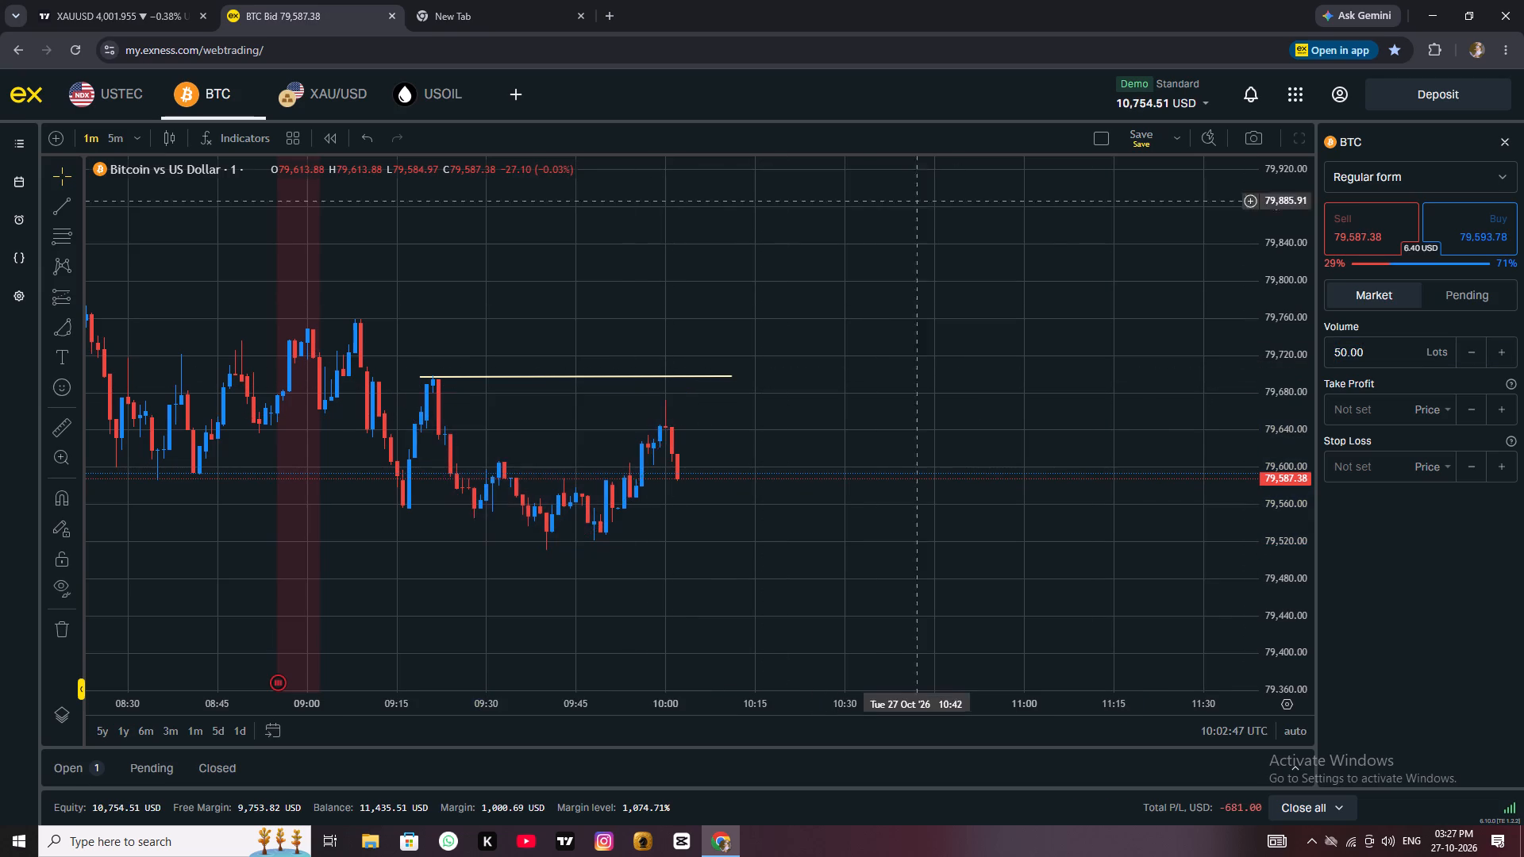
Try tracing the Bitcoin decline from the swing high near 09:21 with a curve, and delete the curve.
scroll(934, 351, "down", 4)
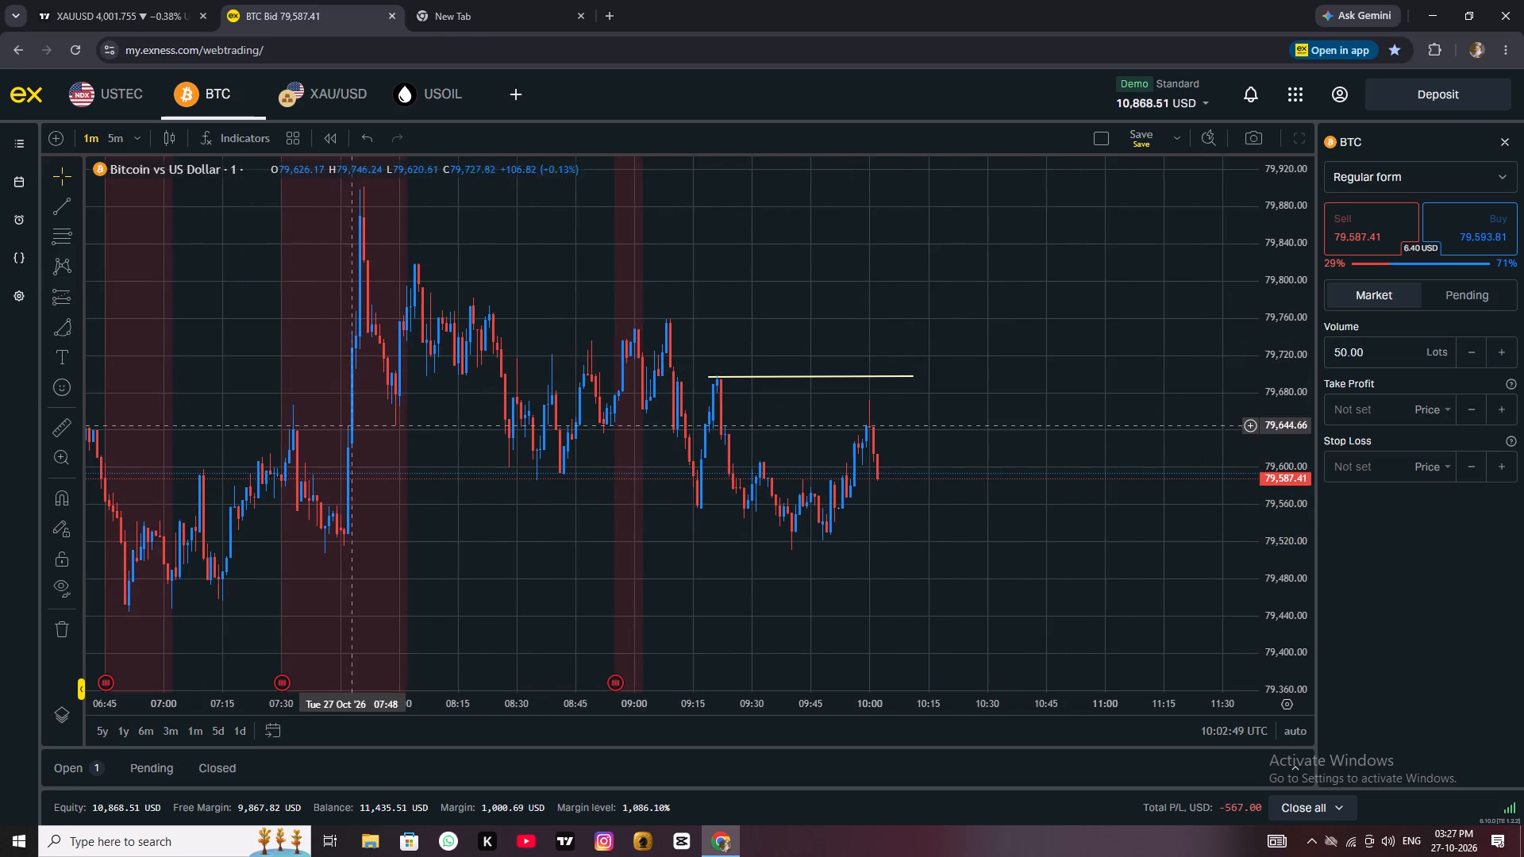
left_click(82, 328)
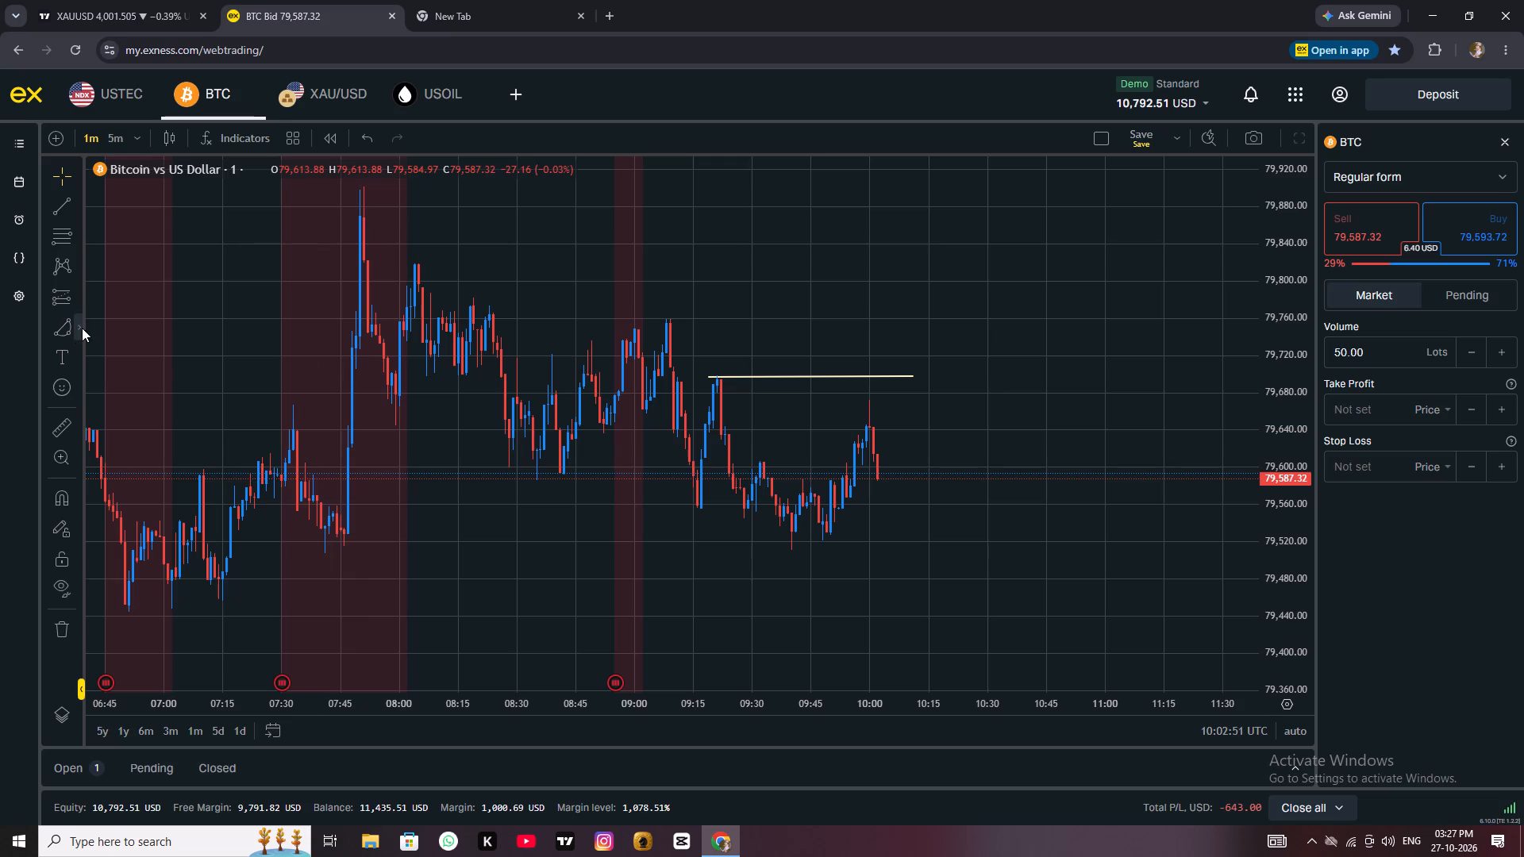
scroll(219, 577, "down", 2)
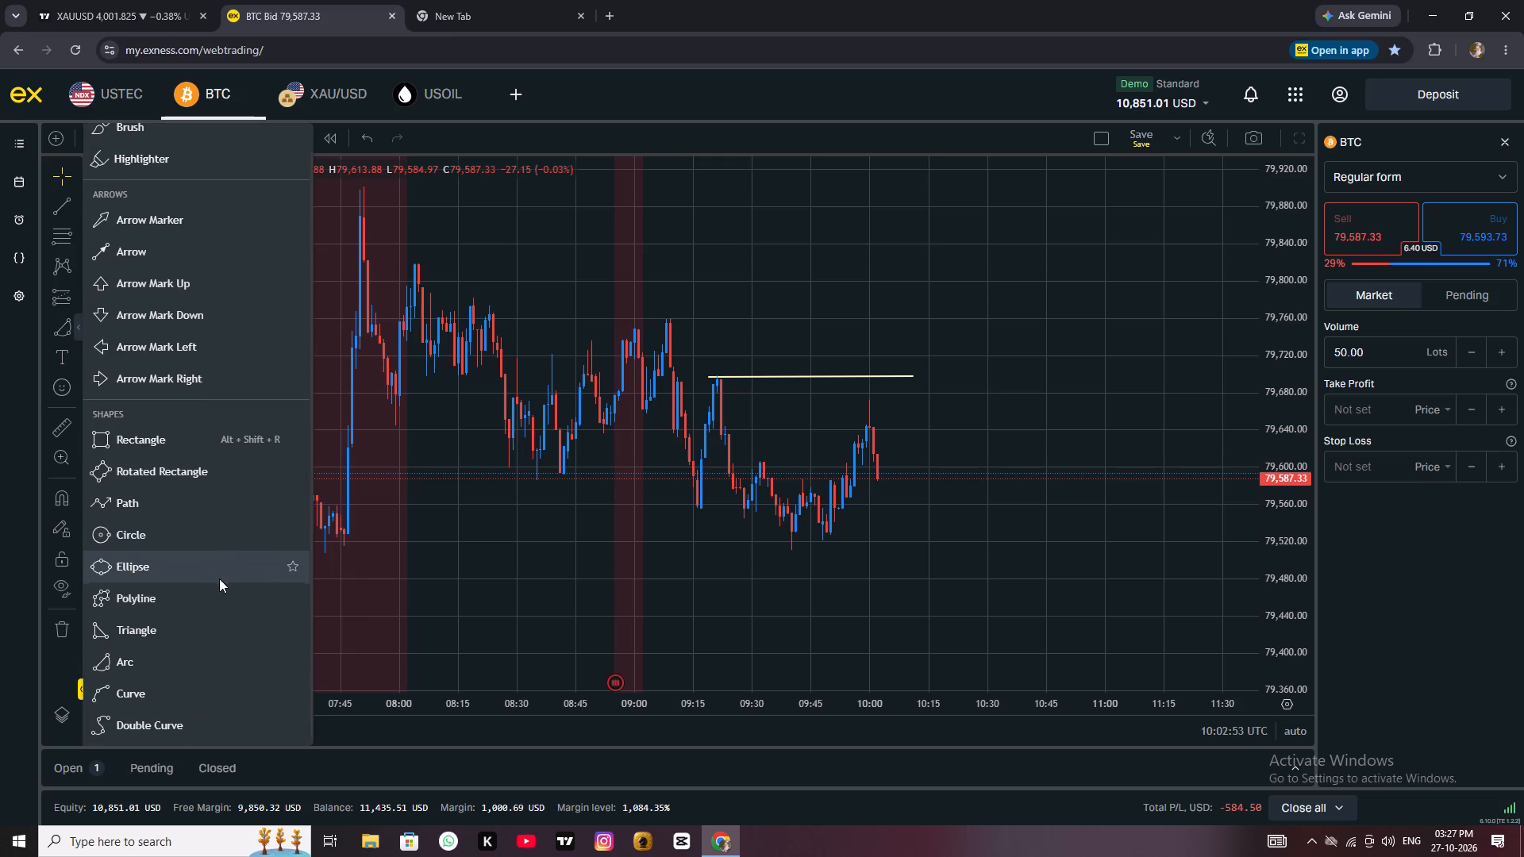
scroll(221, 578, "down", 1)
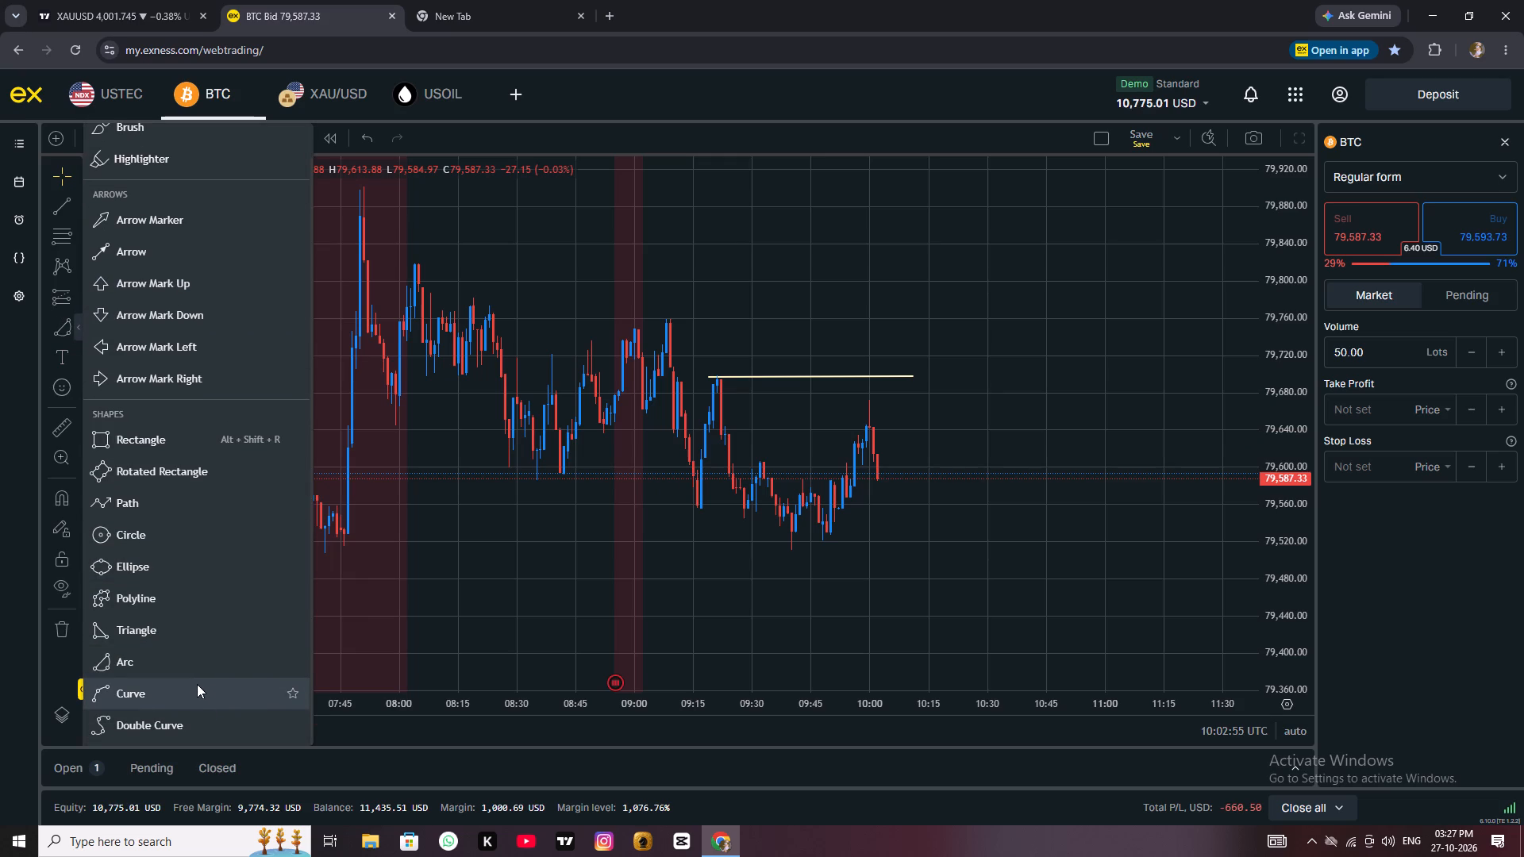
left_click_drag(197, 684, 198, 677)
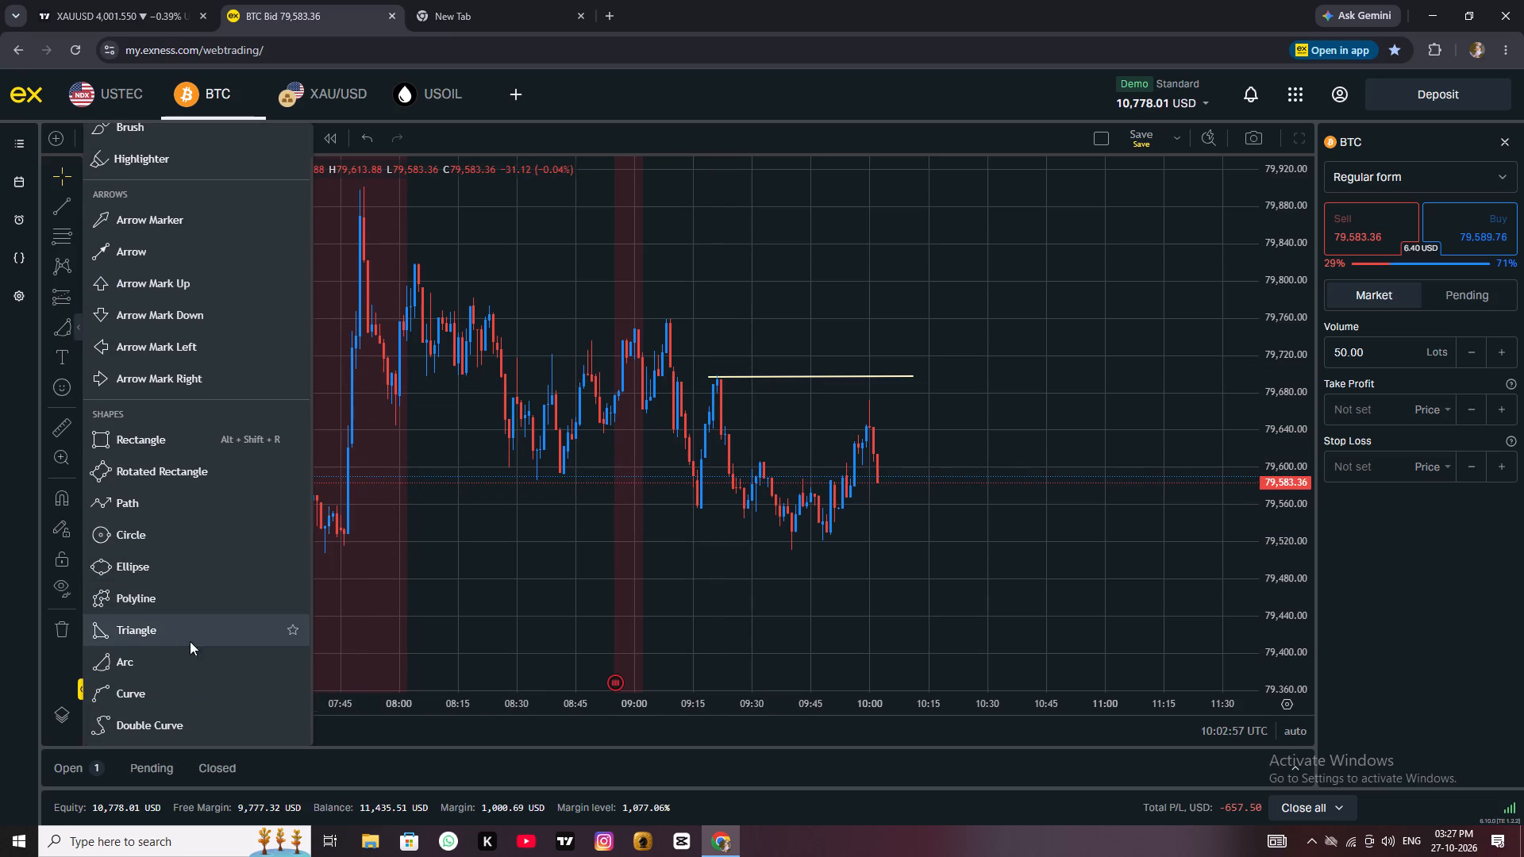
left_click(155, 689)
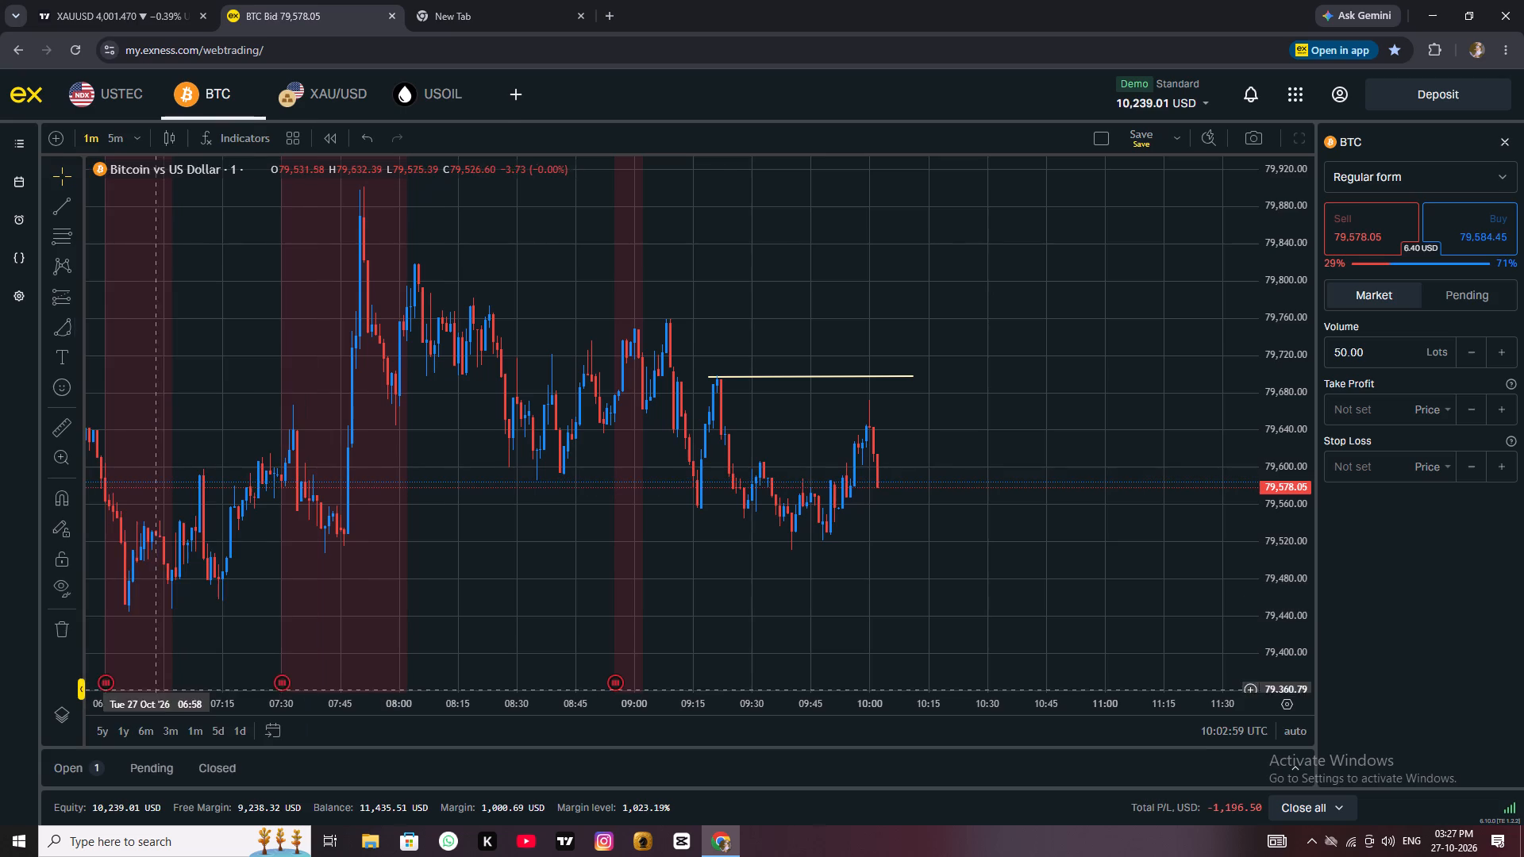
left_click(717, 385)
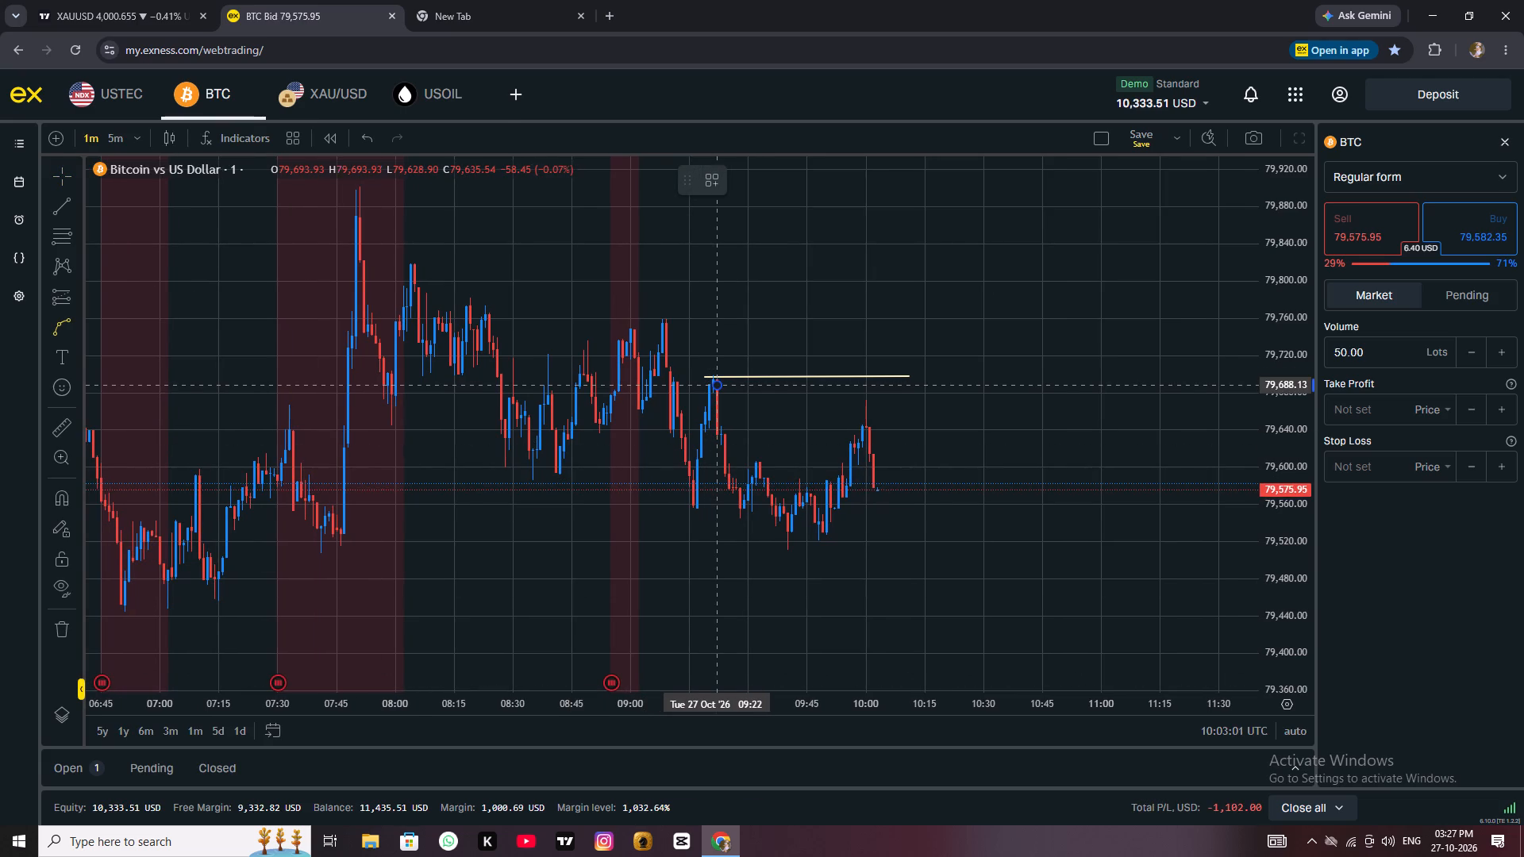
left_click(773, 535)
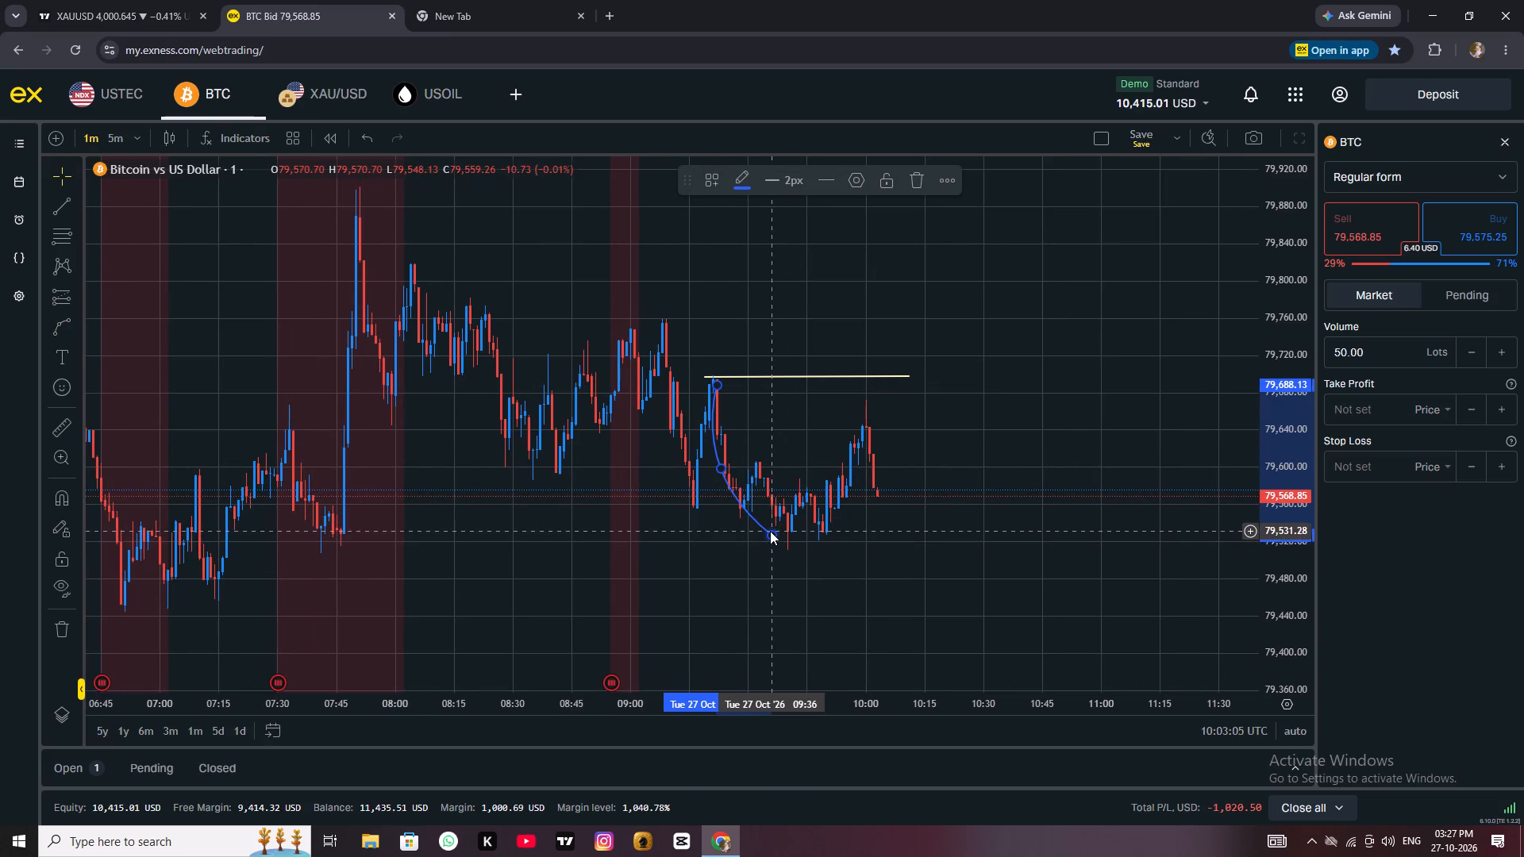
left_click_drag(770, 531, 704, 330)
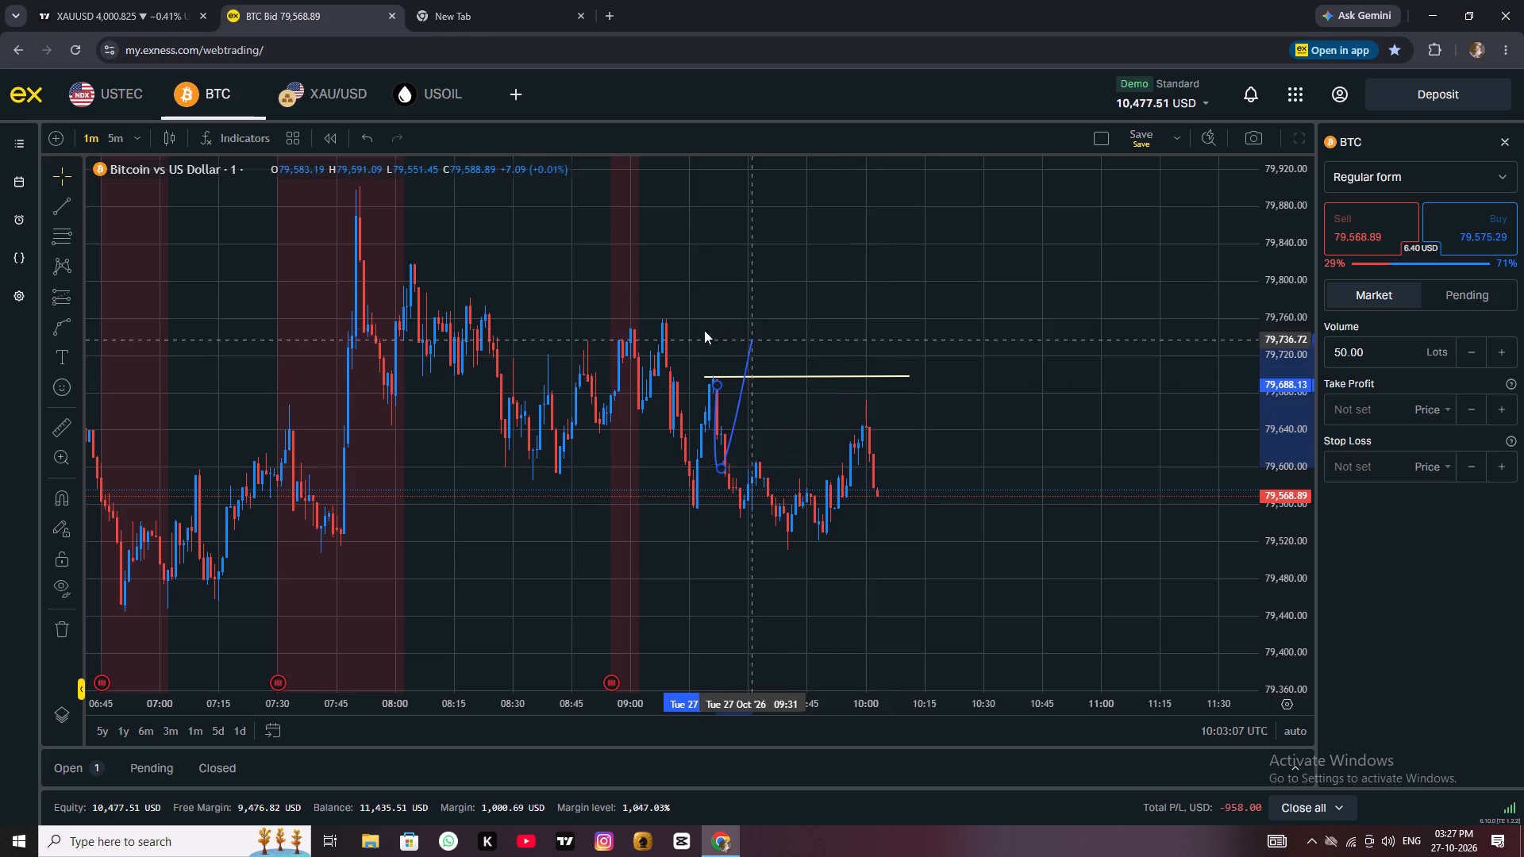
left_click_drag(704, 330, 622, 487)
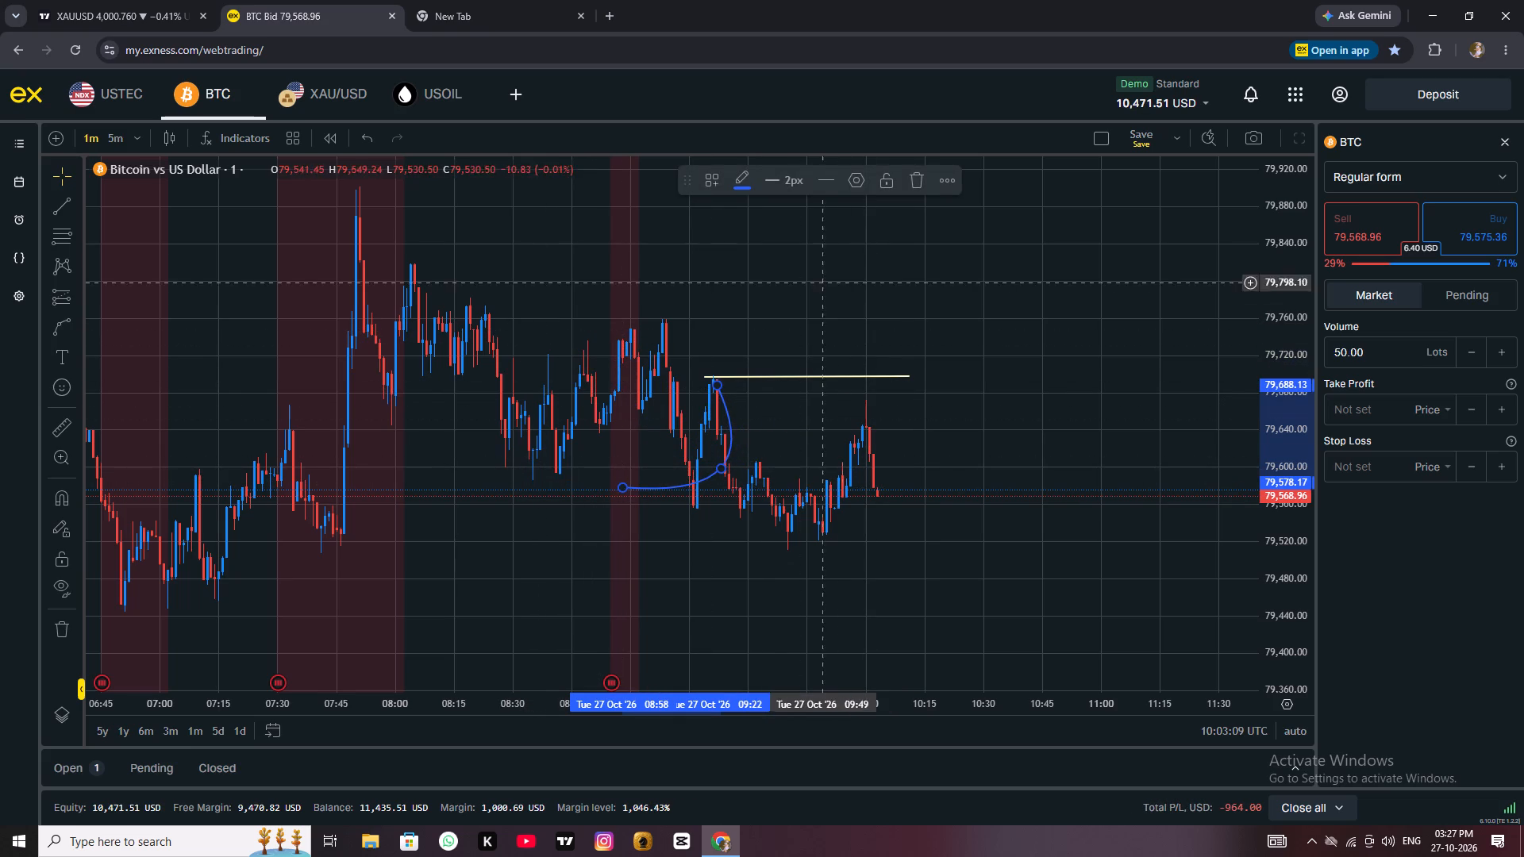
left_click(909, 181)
Open a 50-lot market sell on BTC, keeping the prefilled take profit of 79170.72 and stop loss of 79653.28.
scroll(1048, 397, "up", 5)
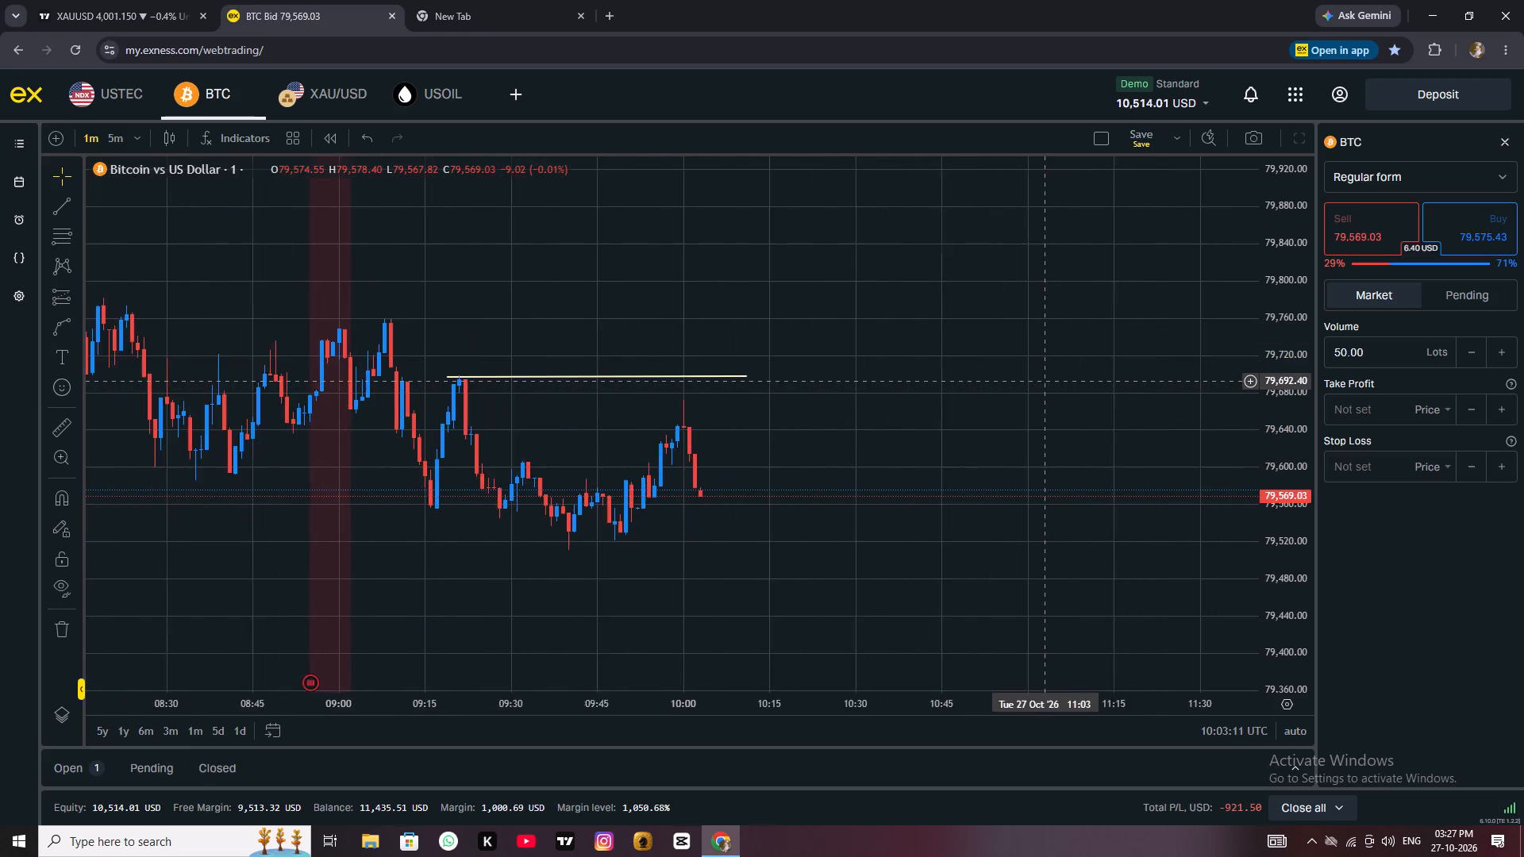
scroll(1047, 381, "down", 5)
scroll(1046, 376, "up", 1)
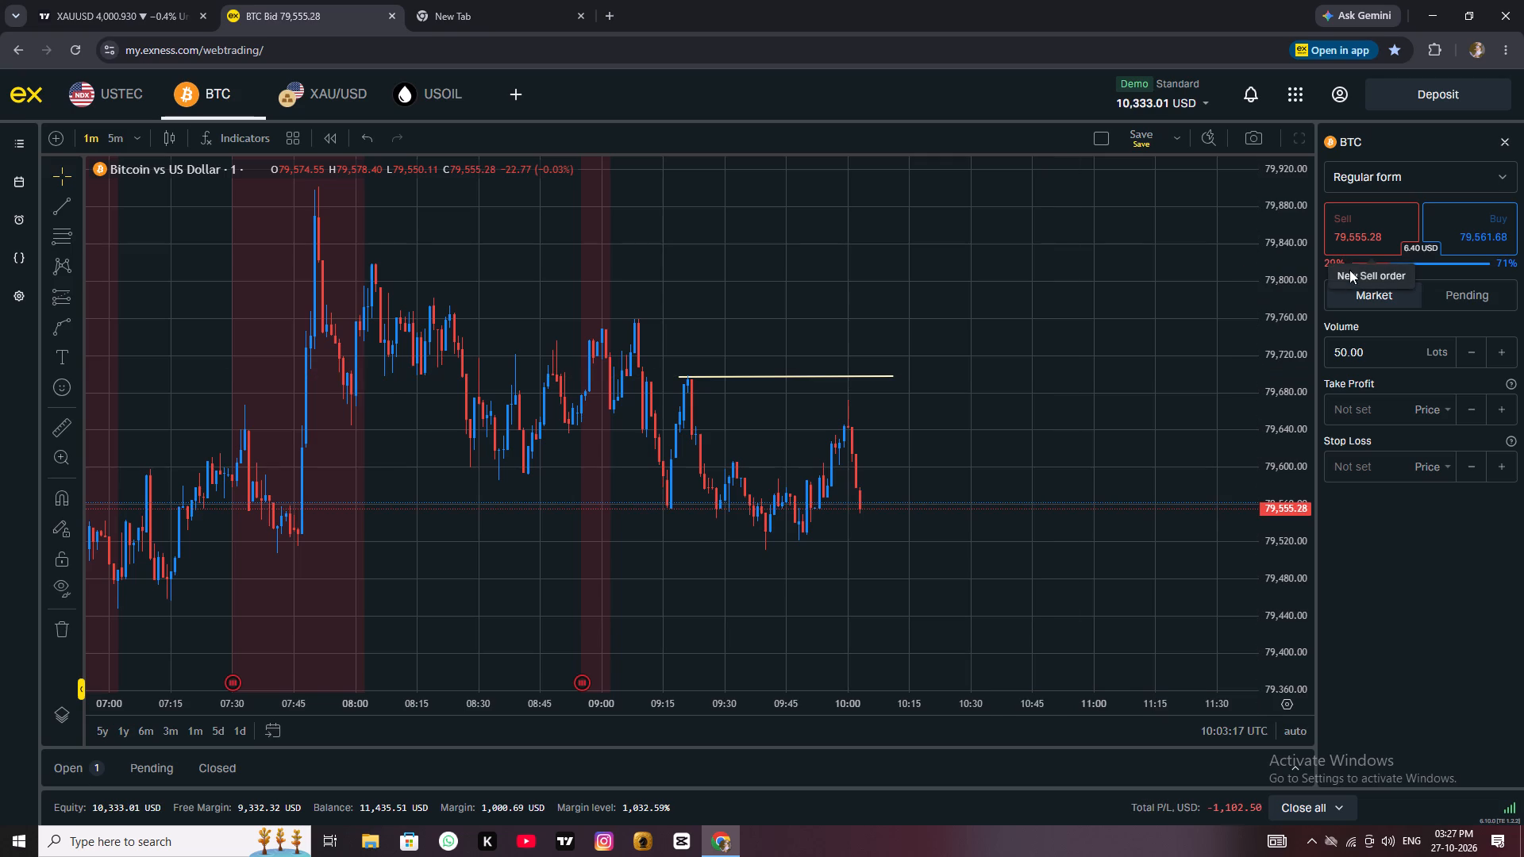
left_click(1360, 231)
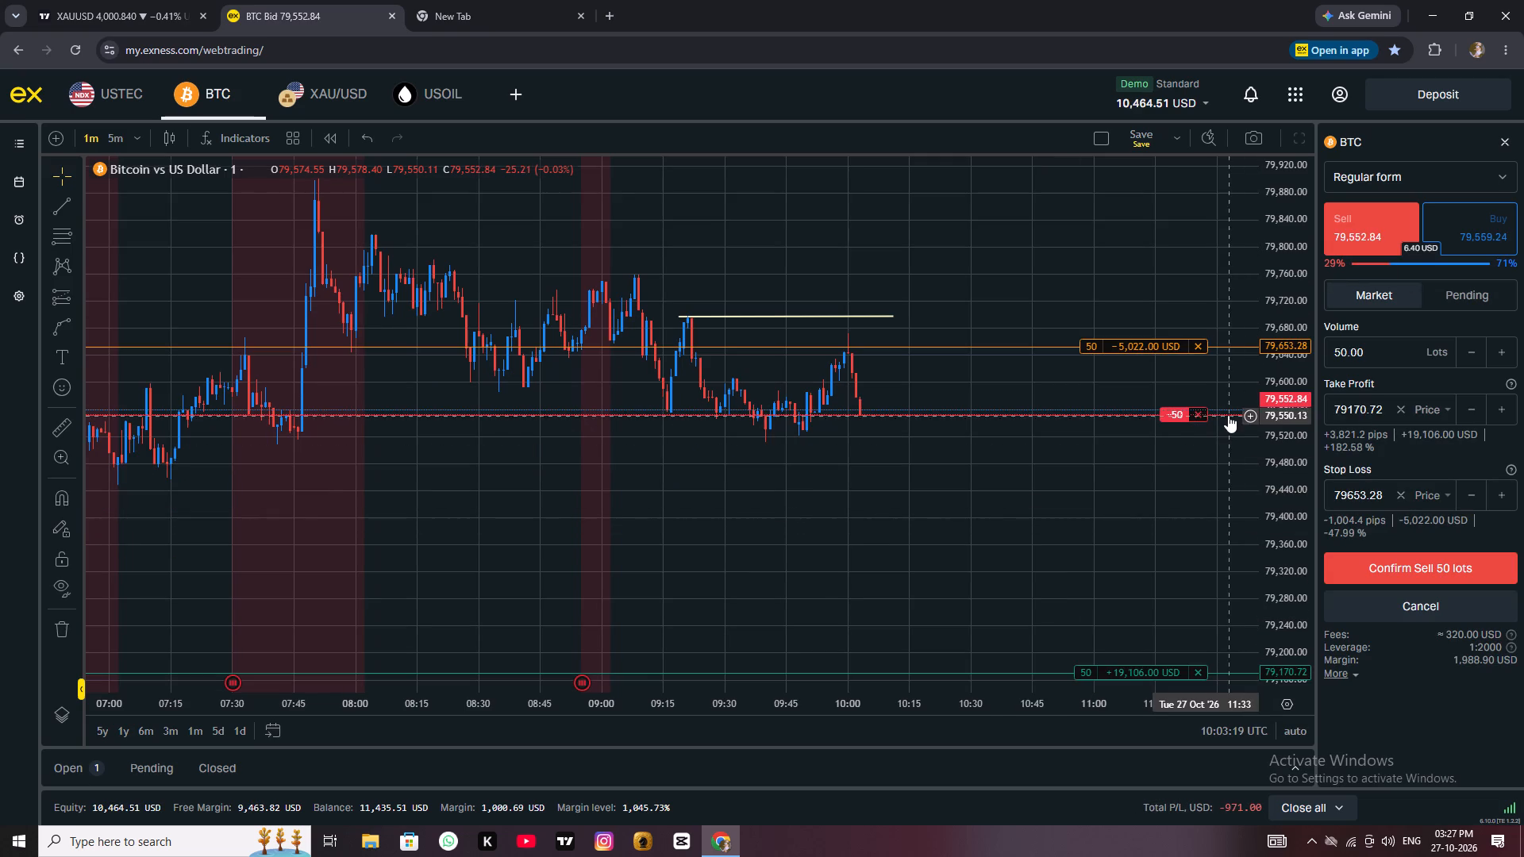
left_click(1365, 567)
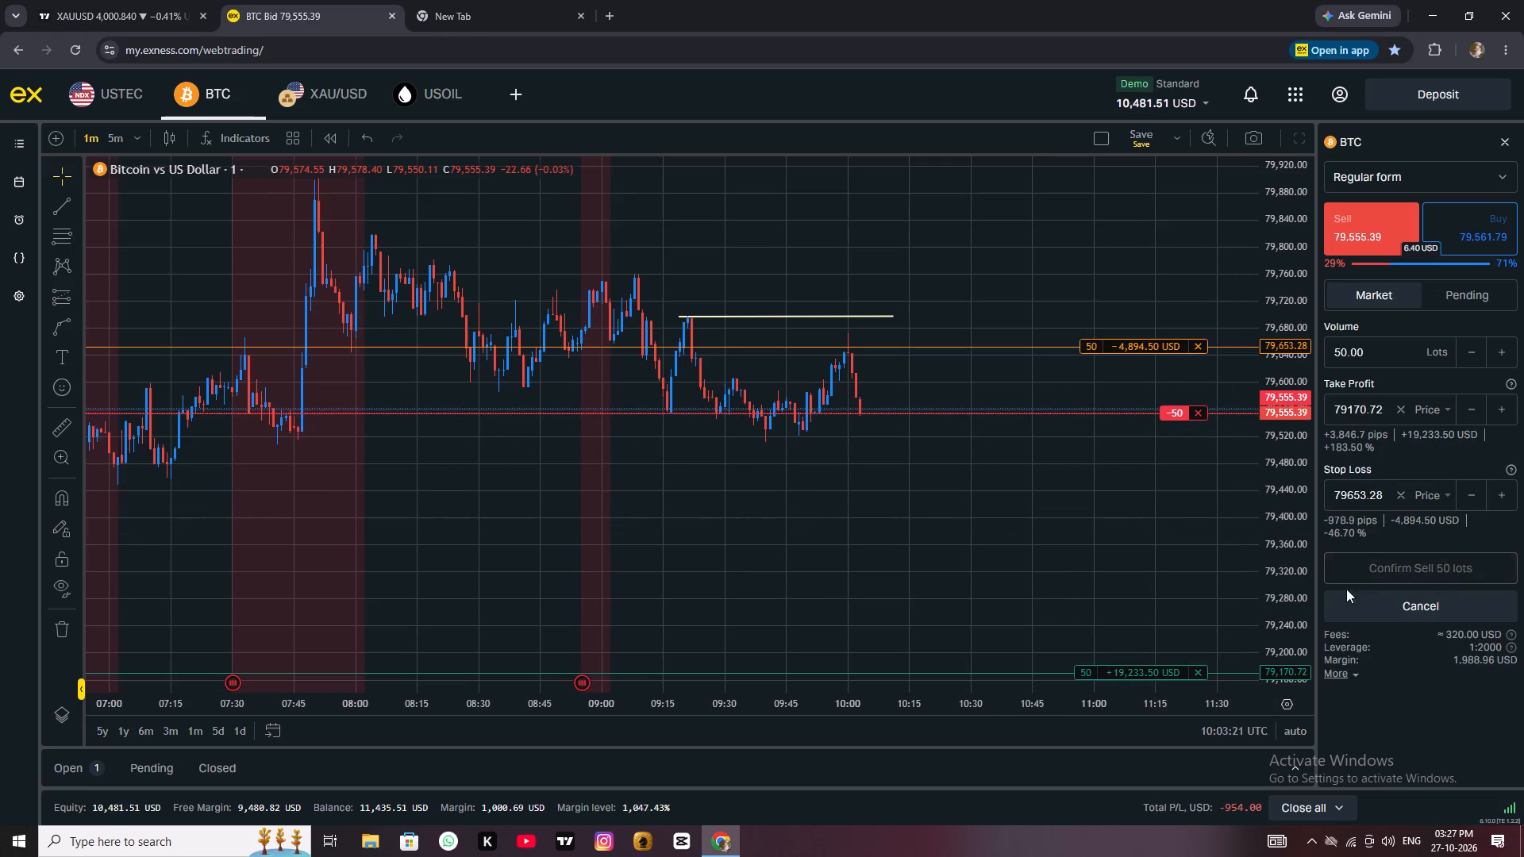
Move the take profit of the 50-lot BTC sell position to 79444.54, keeping its stop loss.
left_click_drag(1147, 673, 1146, 671)
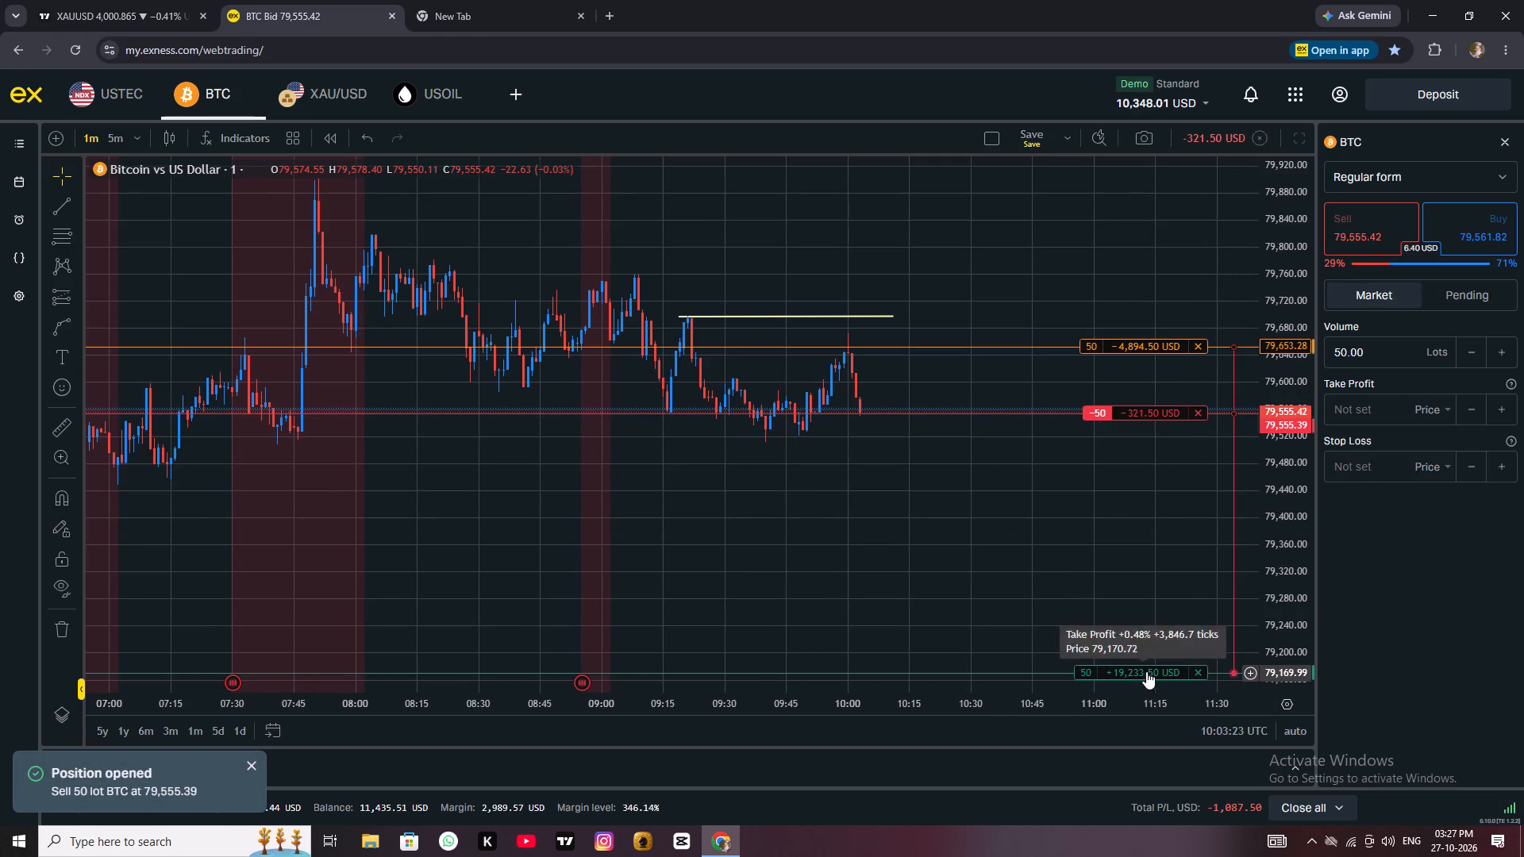
left_click_drag(1146, 671, 1124, 487)
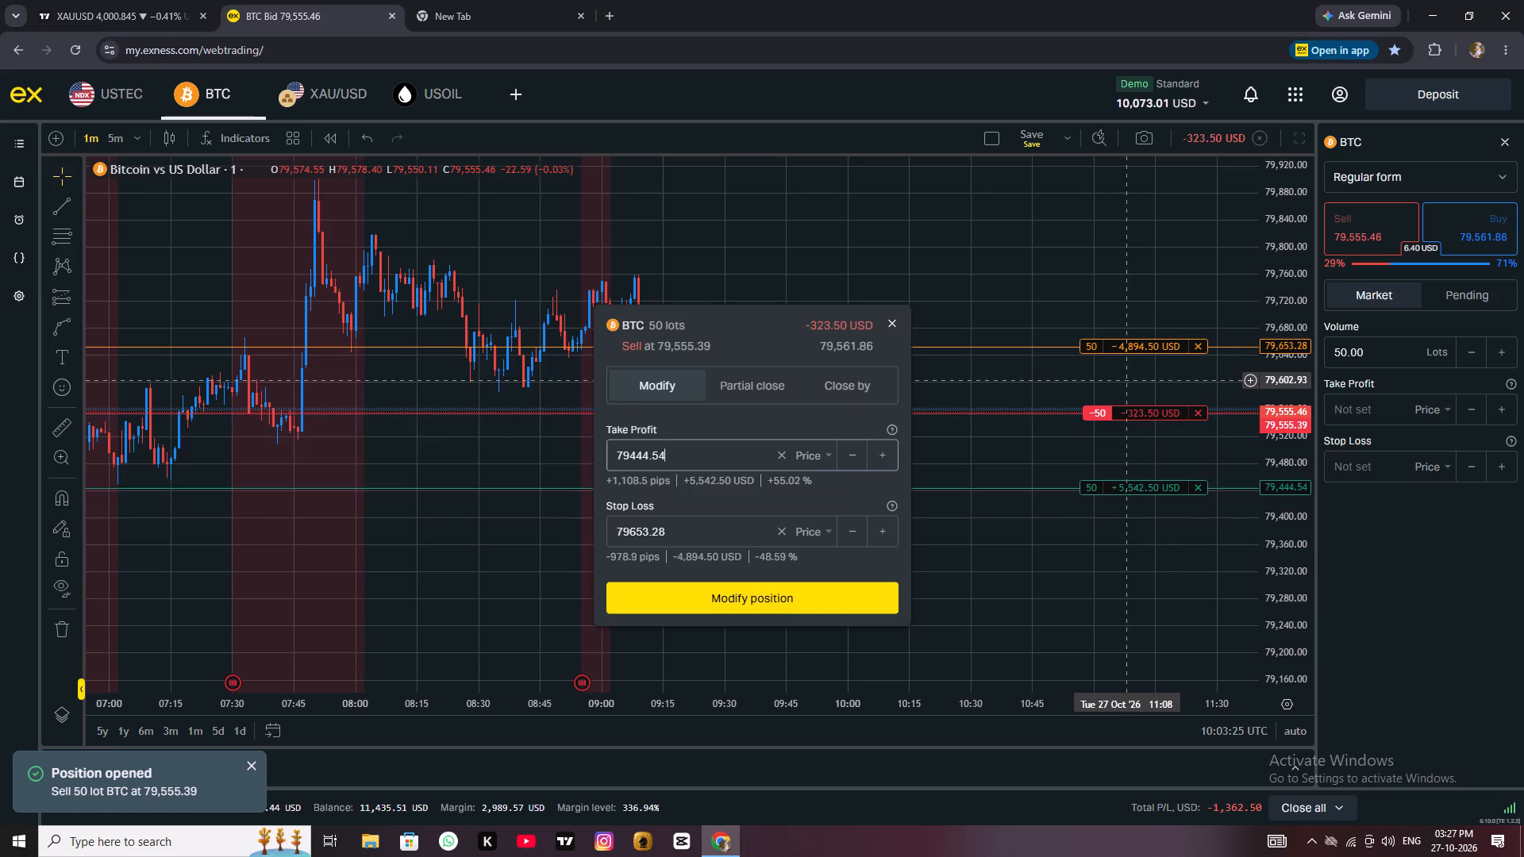
left_click(861, 600)
scroll(981, 532, "down", 1)
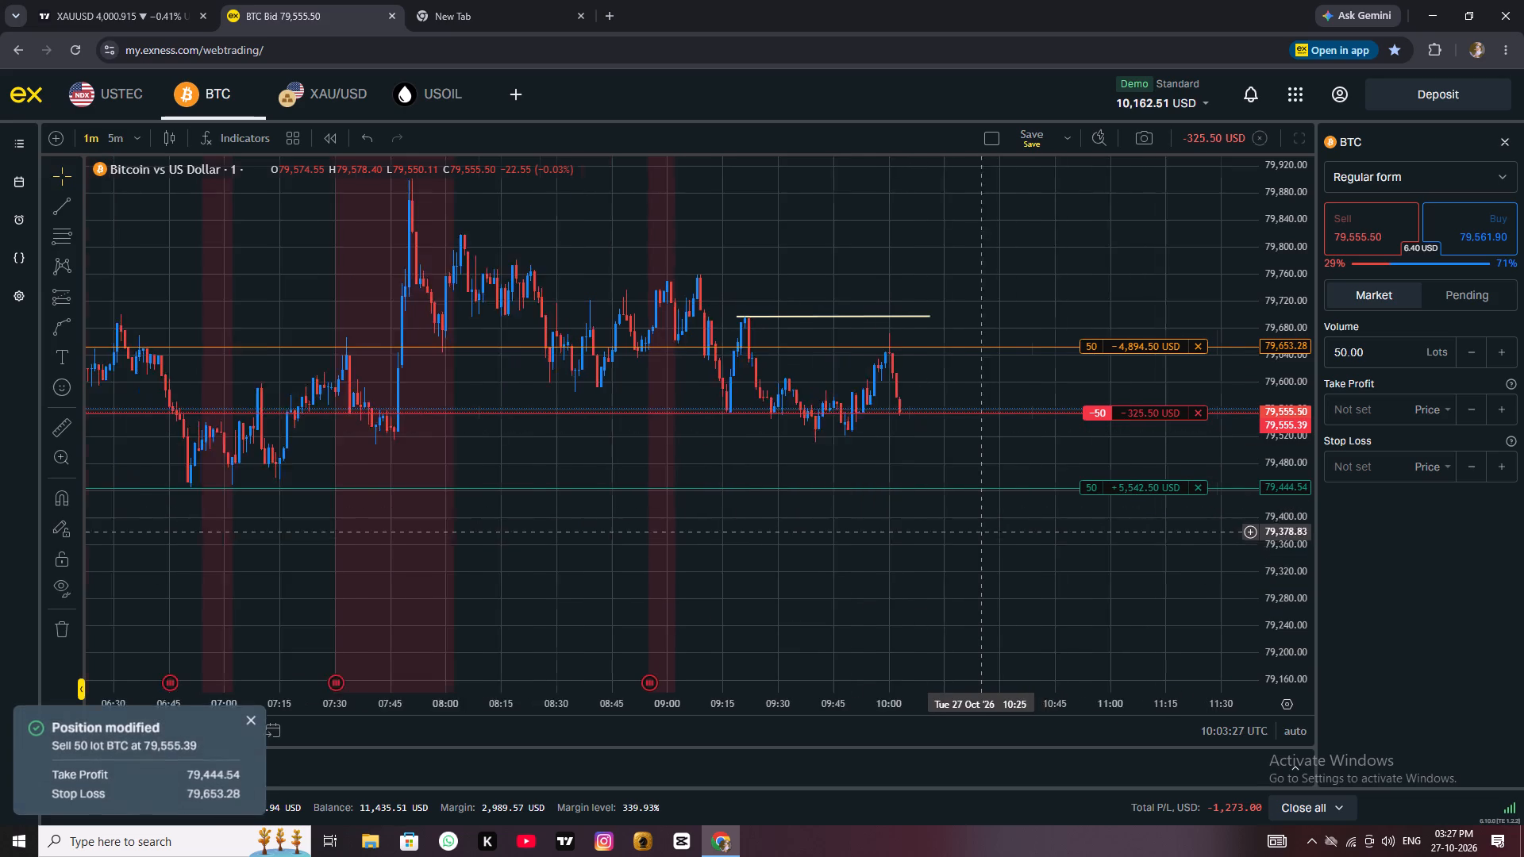
scroll(986, 535, "down", 1)
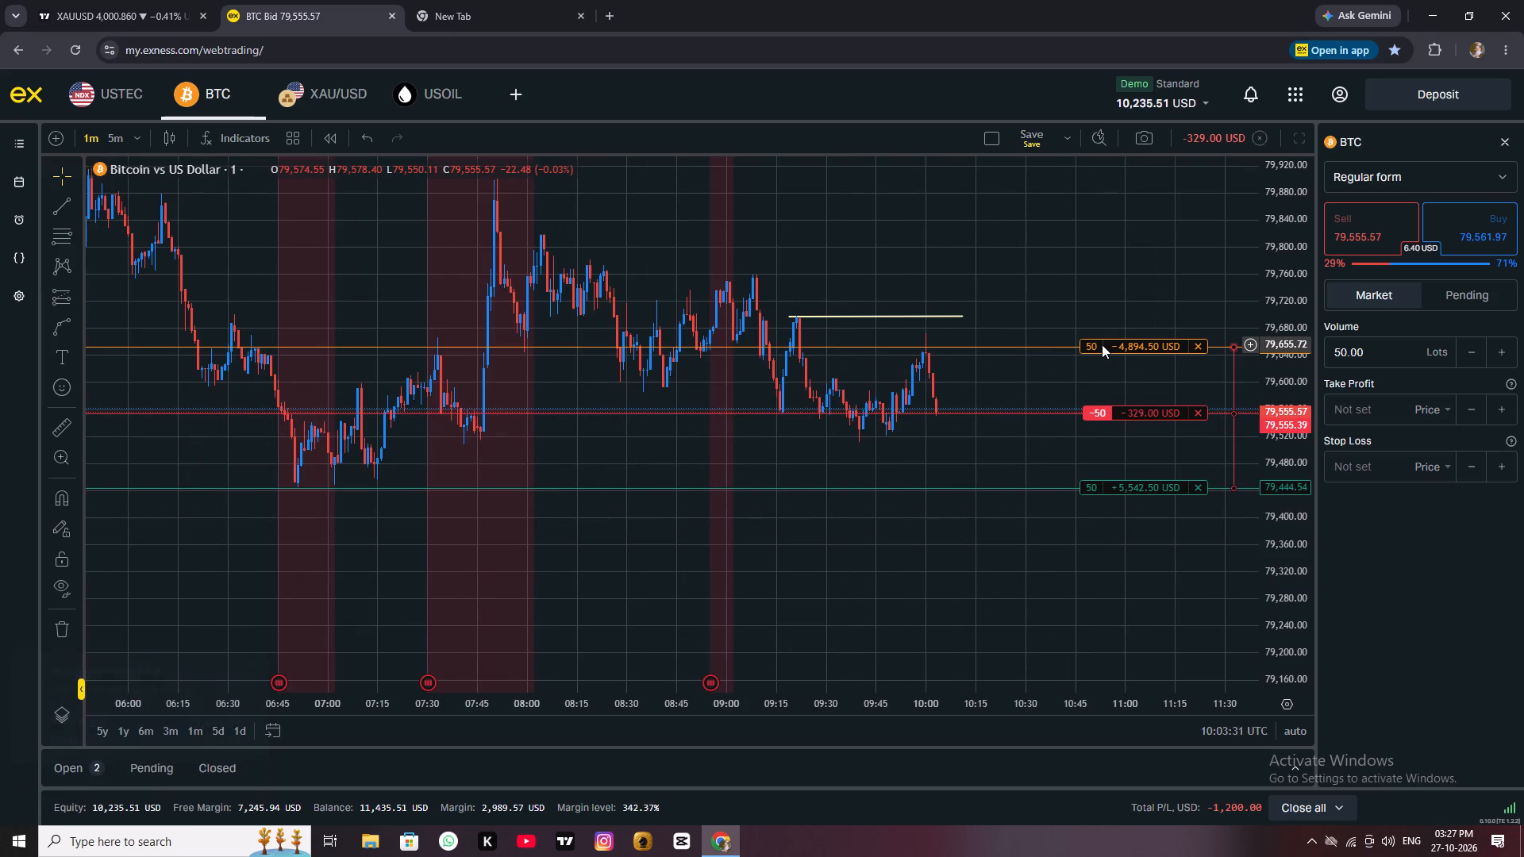
Remove the stop loss from the 5-lot XAU/USD buy position, then close the position at market.
left_click(318, 97)
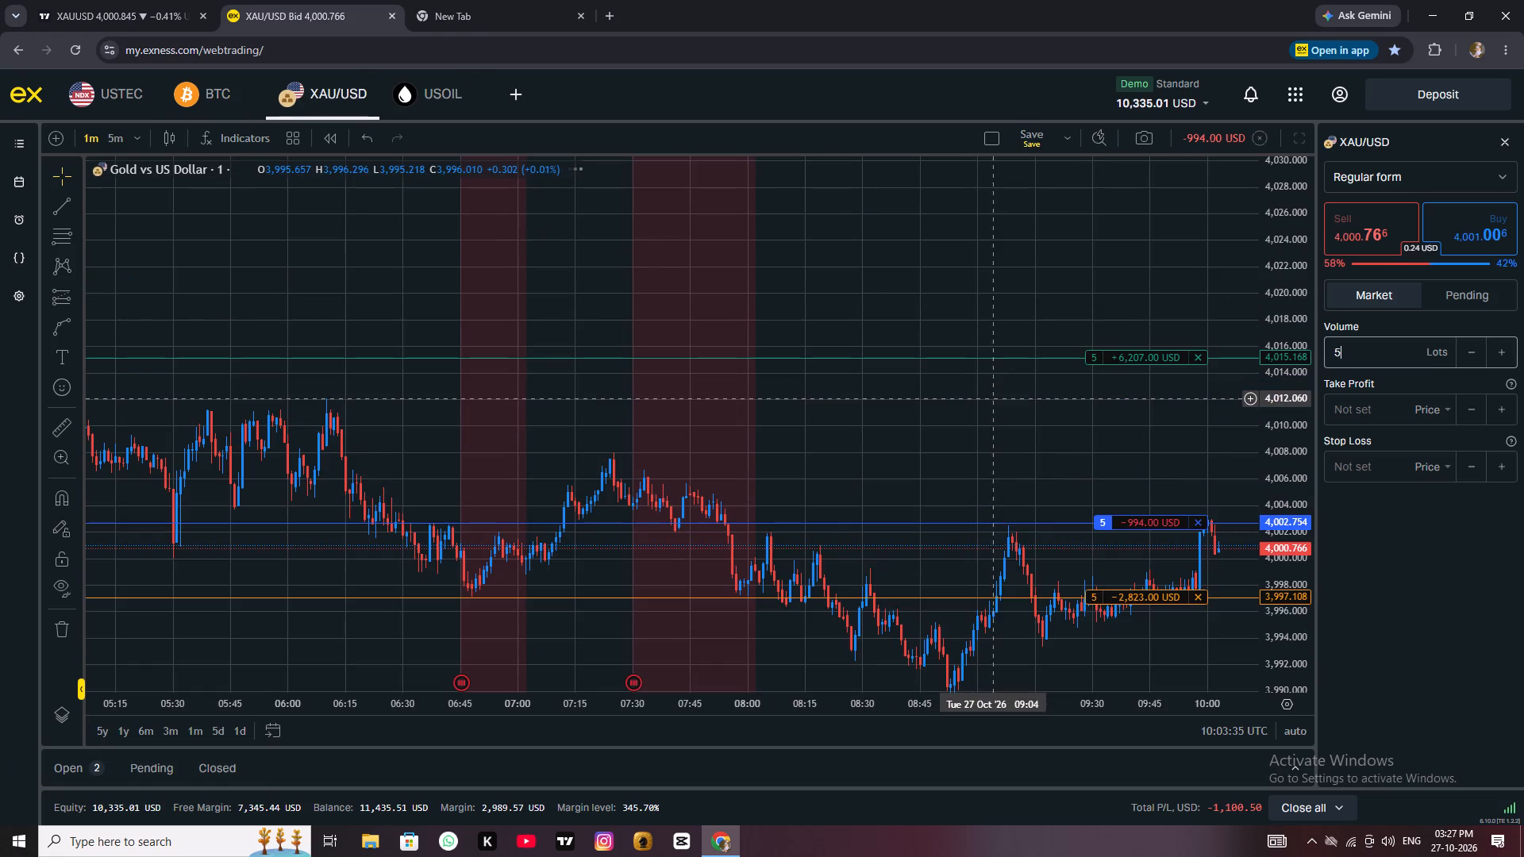
left_click_drag(1049, 444, 676, 386)
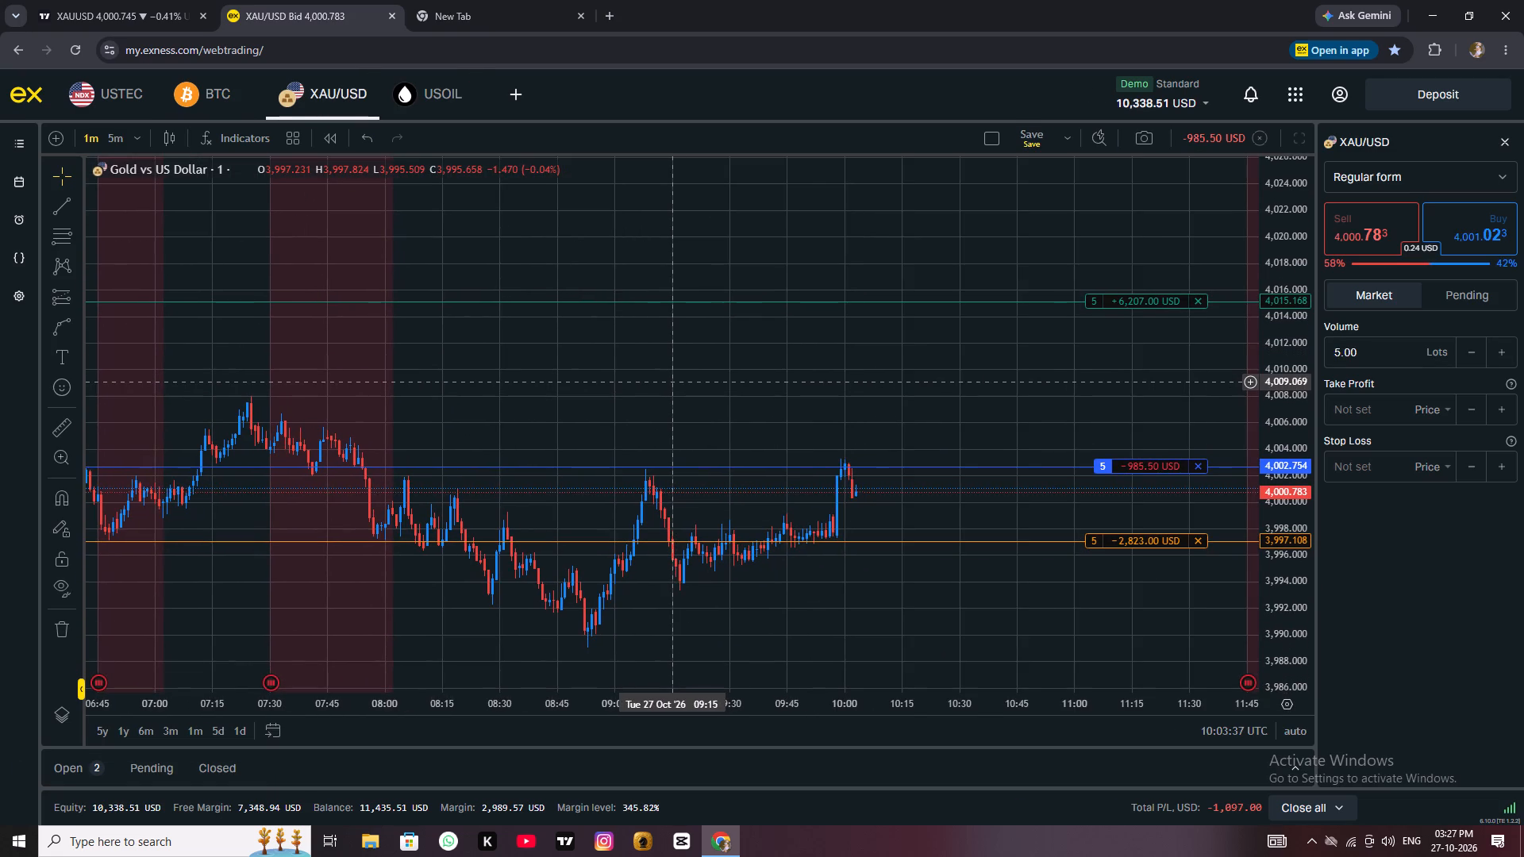
scroll(671, 382, "up", 1)
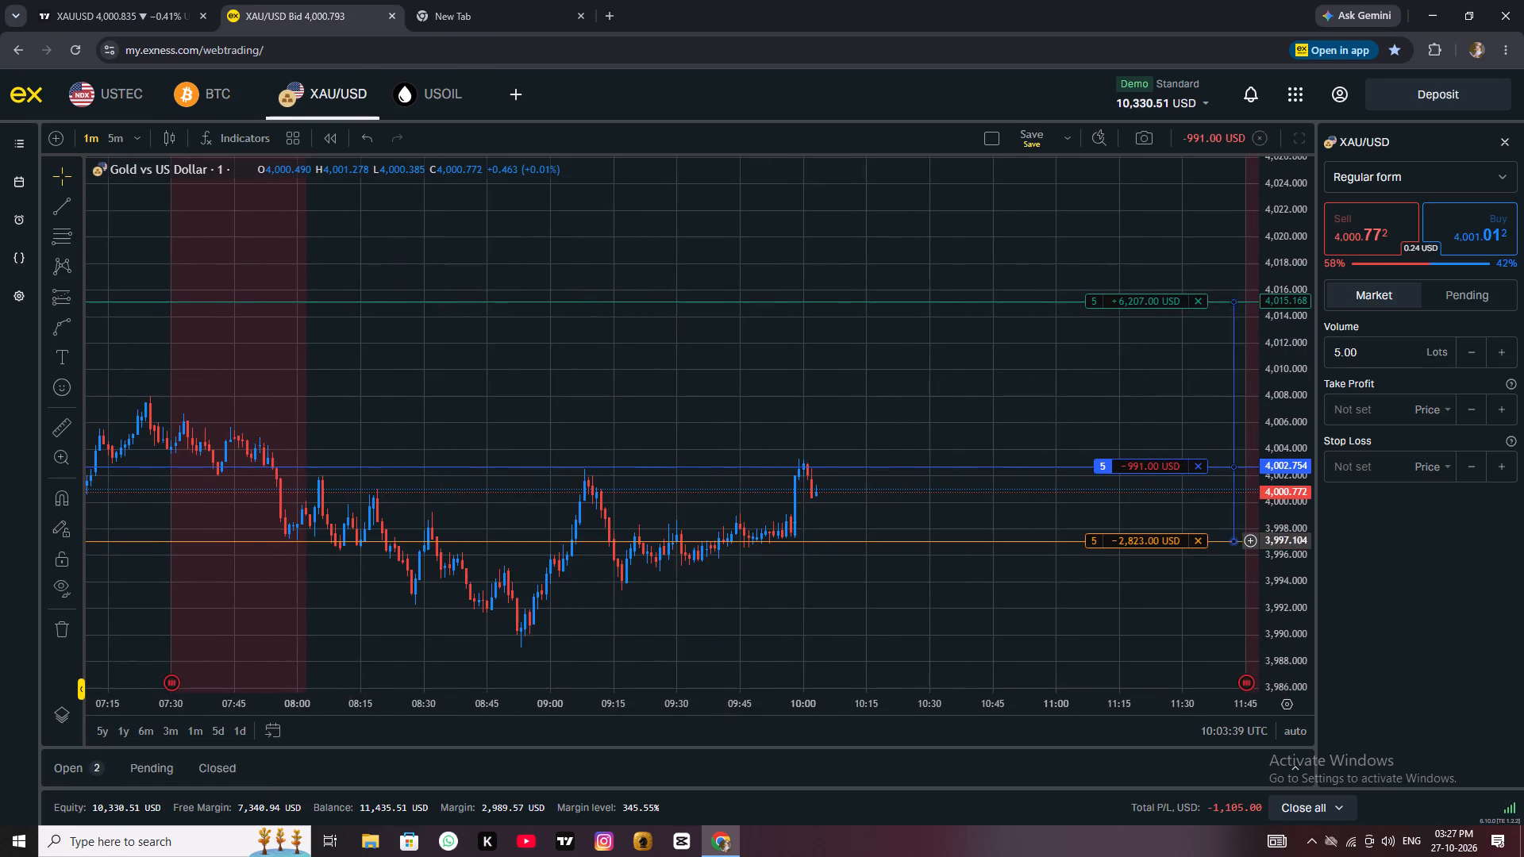
left_click(1203, 541)
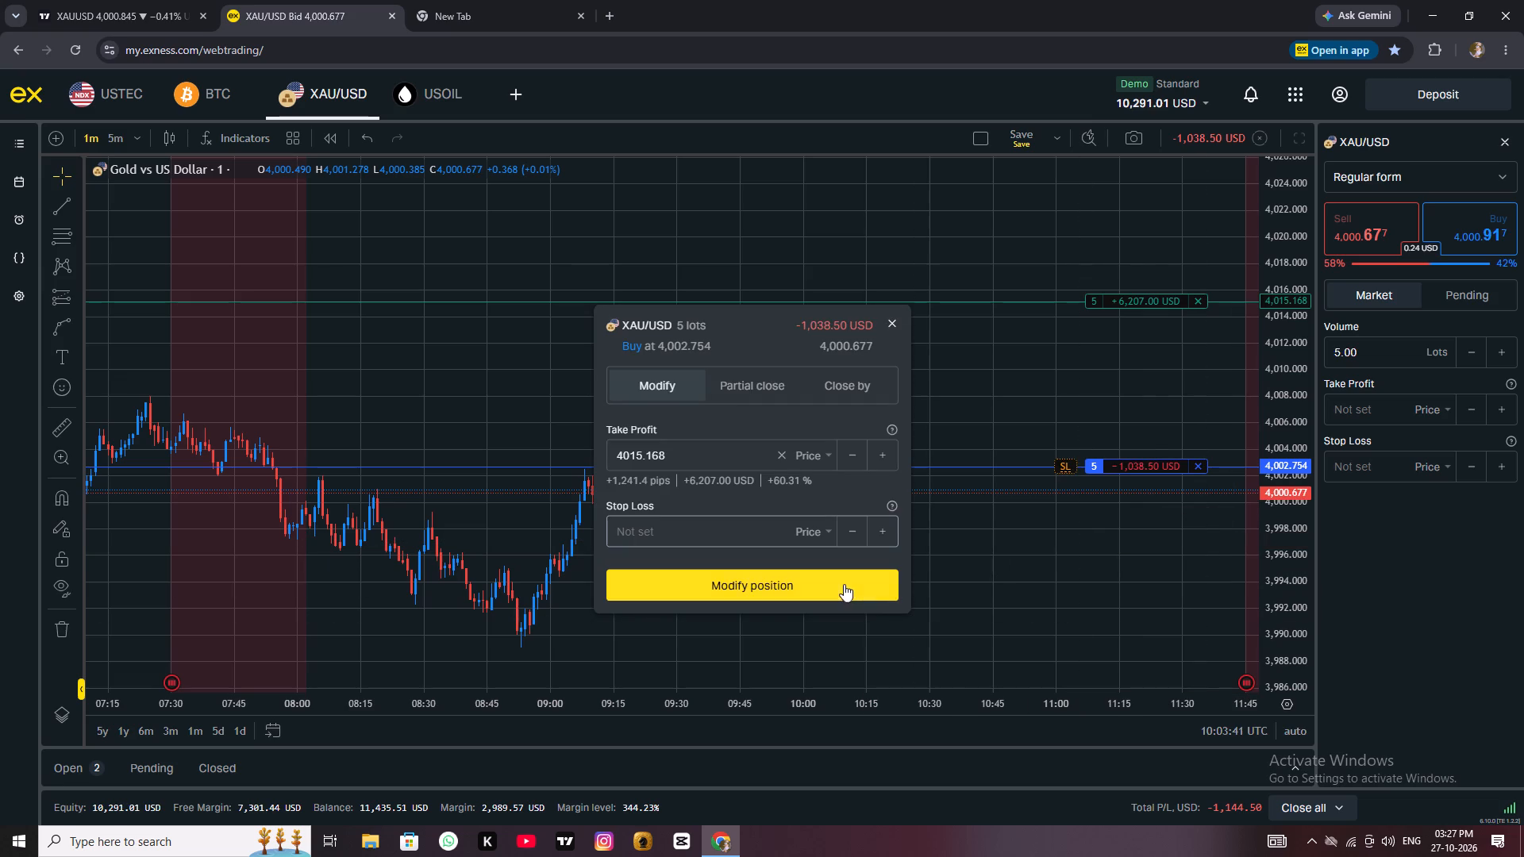
left_click(843, 582)
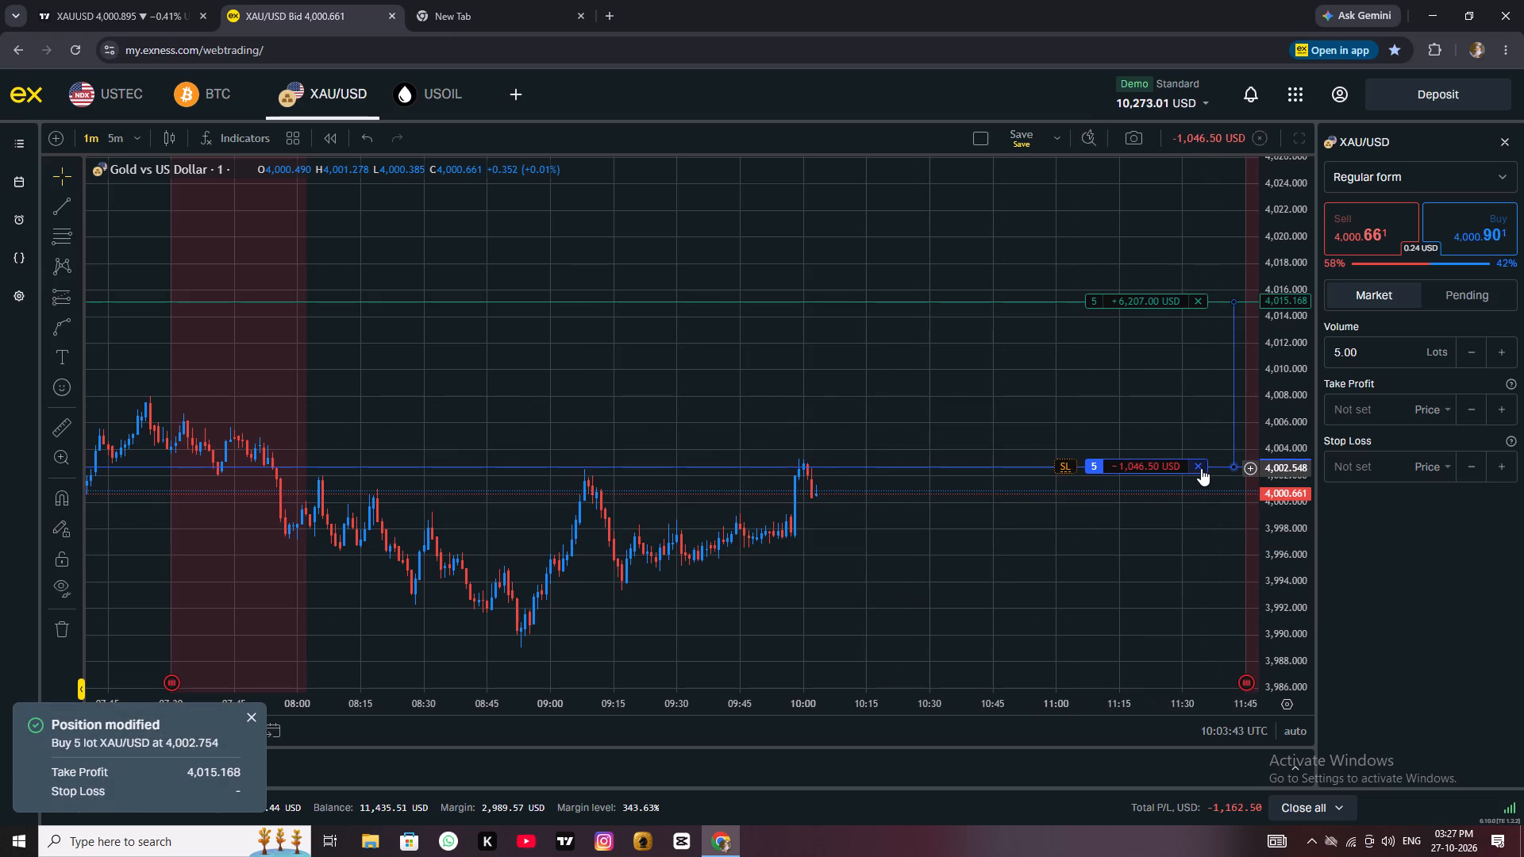
left_click(1201, 468)
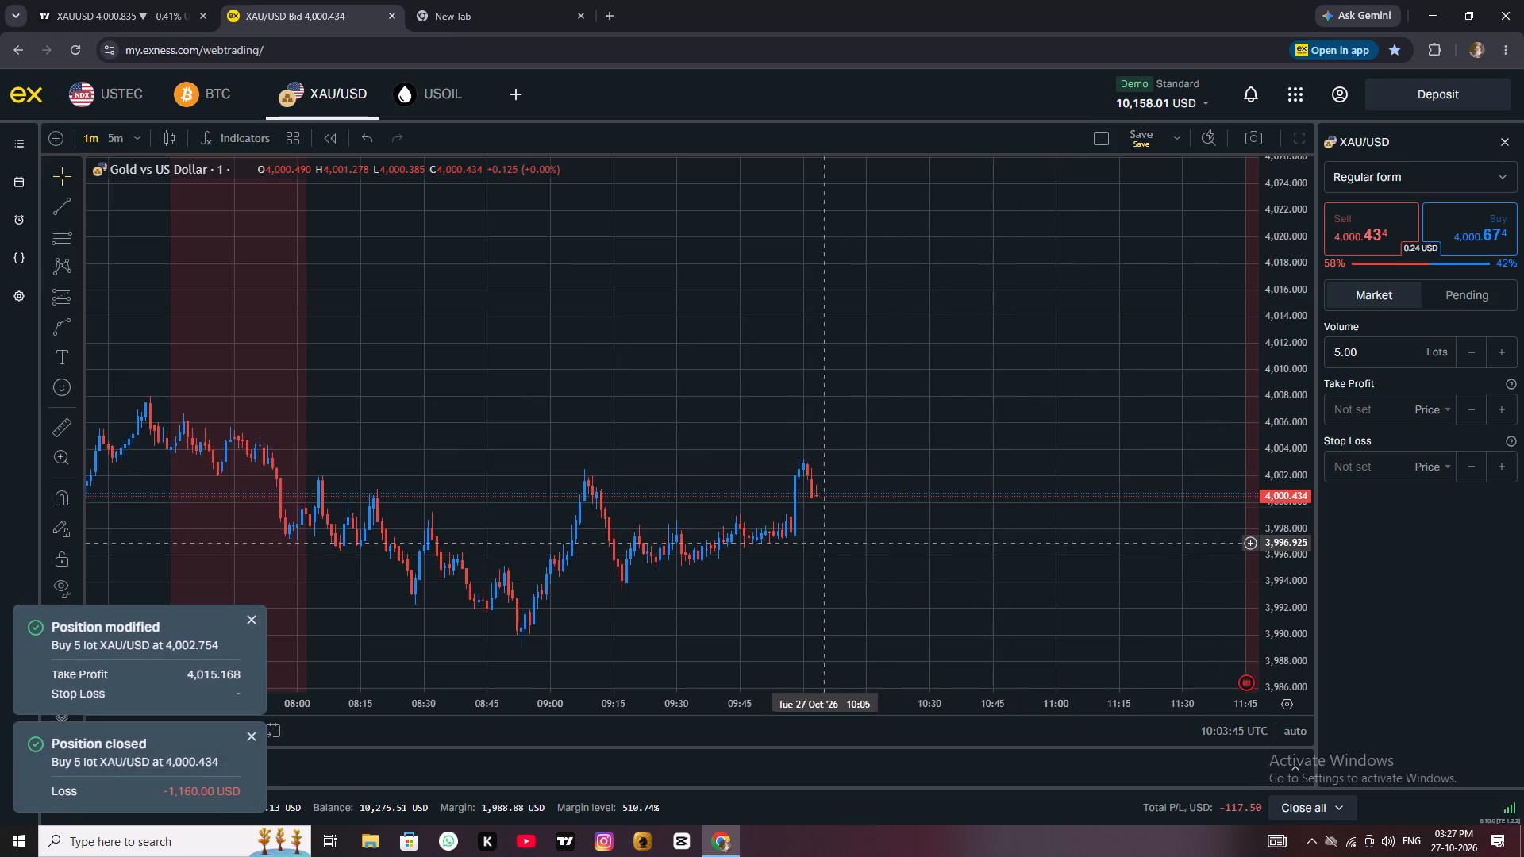
Open a 5-lot market sell on XAU/USD, keeping the prefilled take profit of 3979.820 and stop loss of 4016.205.
scroll(889, 484, "up", 1)
scroll(889, 484, "down", 3)
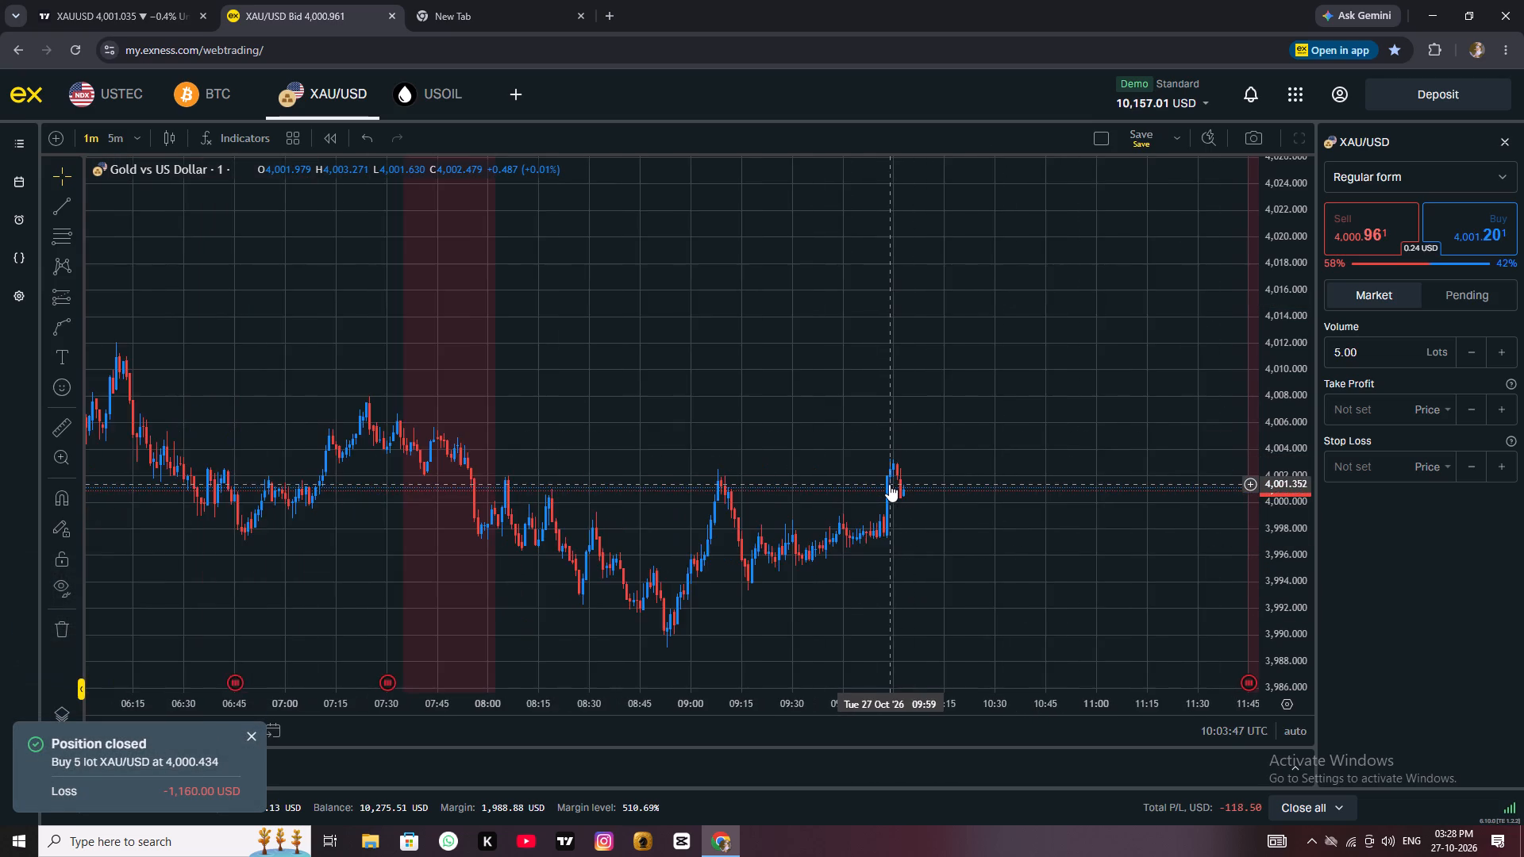
scroll(889, 484, "down", 1)
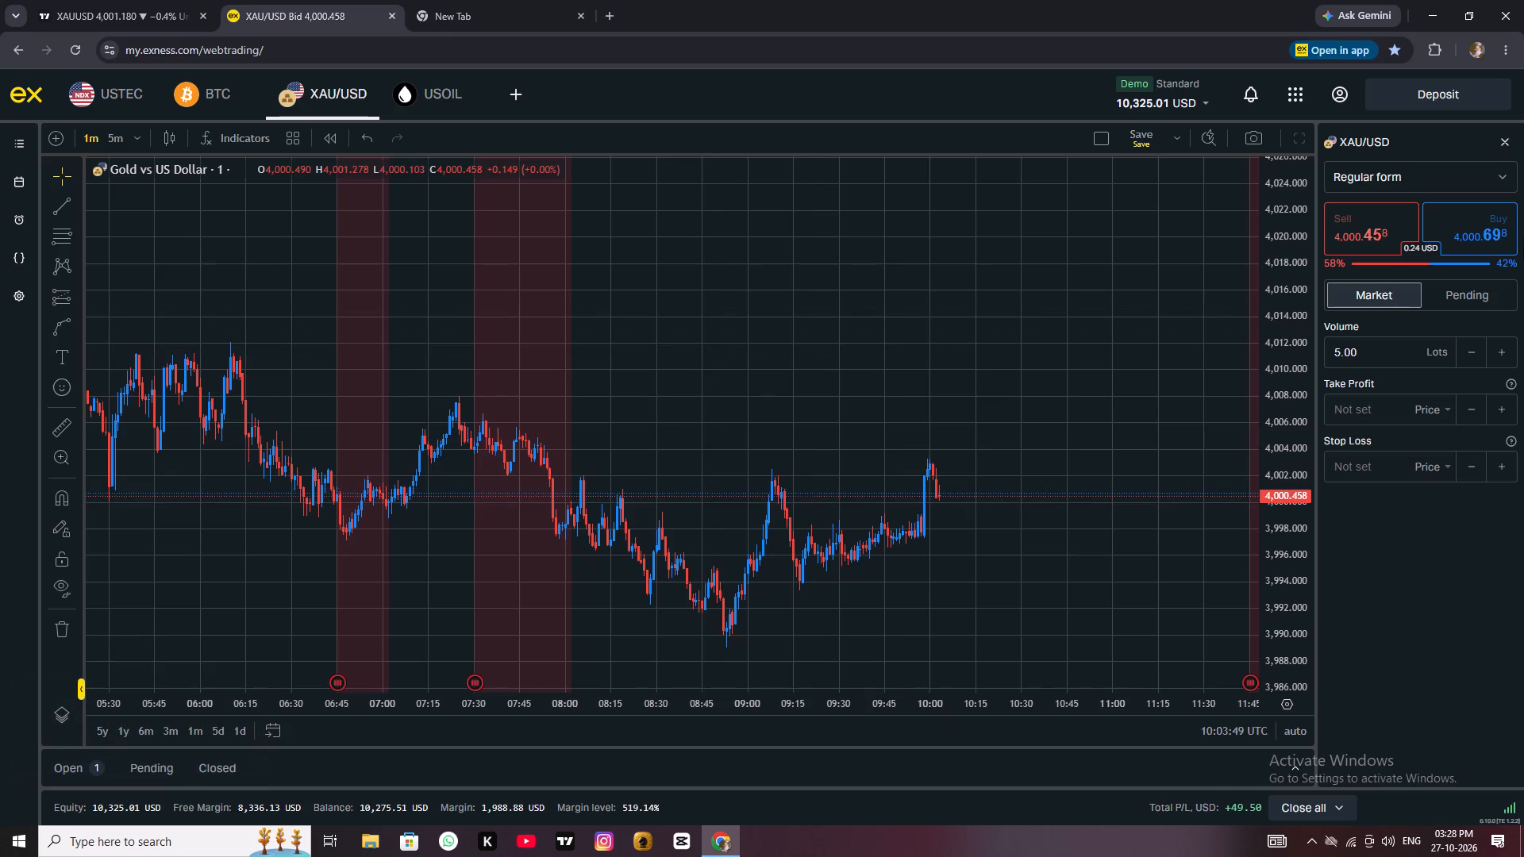
left_click(1373, 235)
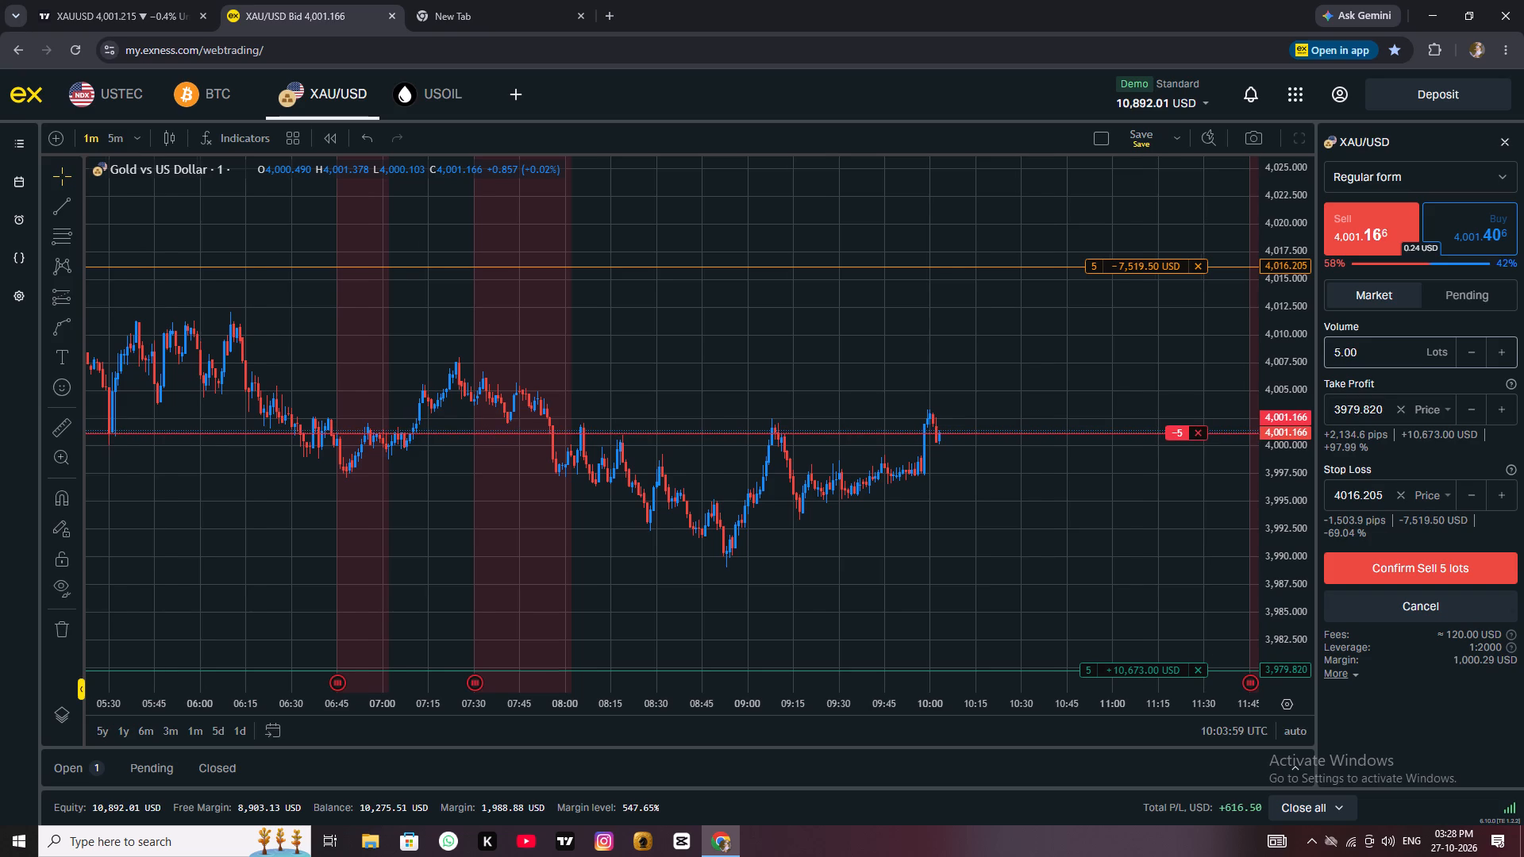
left_click(1405, 557)
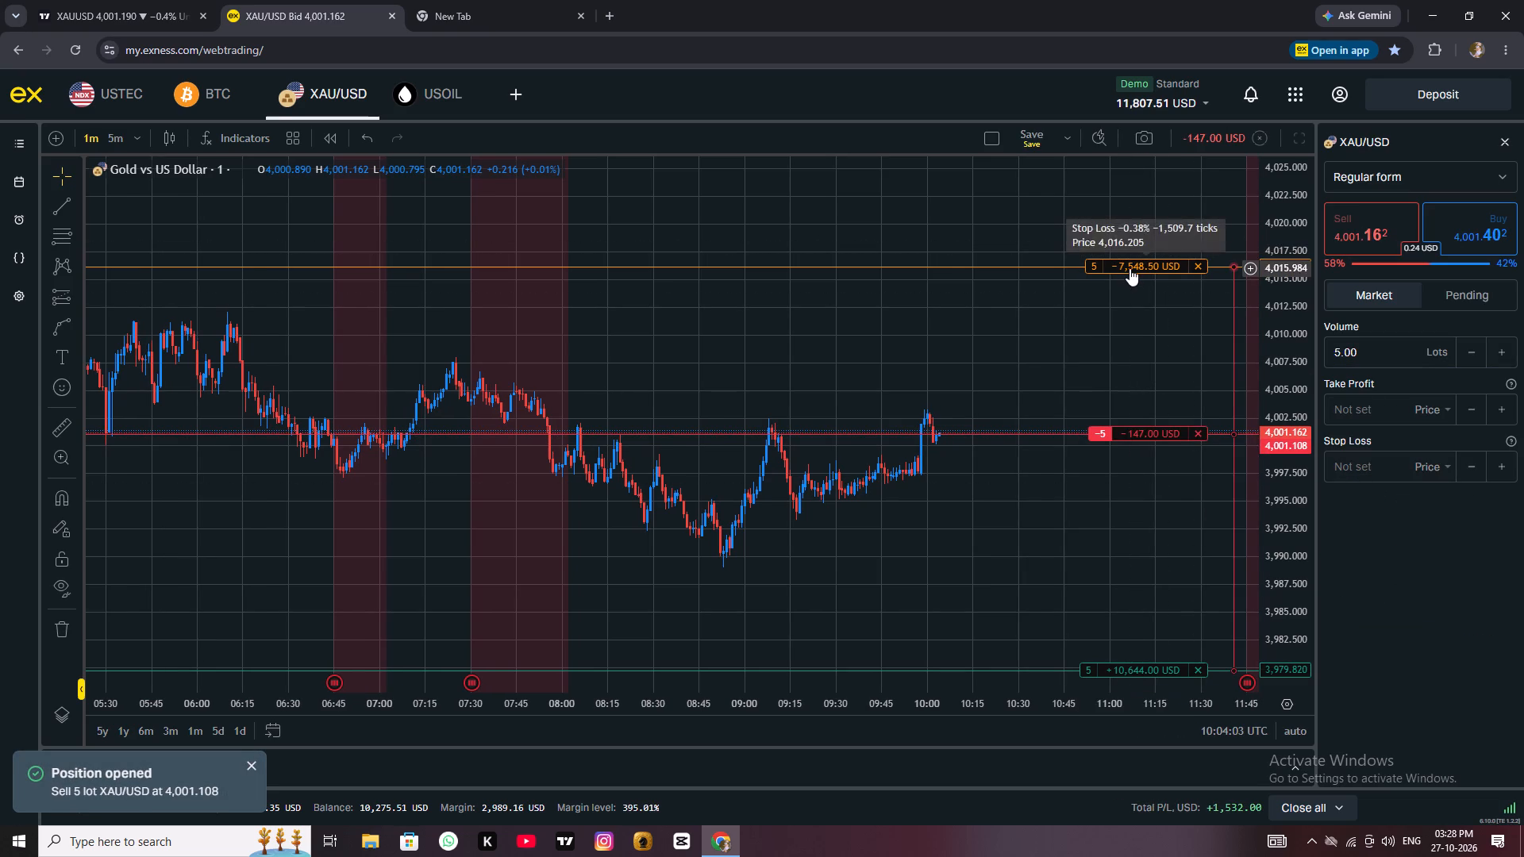
Move the take profit of the 5-lot XAU/USD sell position to 3989.165, near the swing low before 09:00.
left_click_drag(1126, 590, 1001, 447)
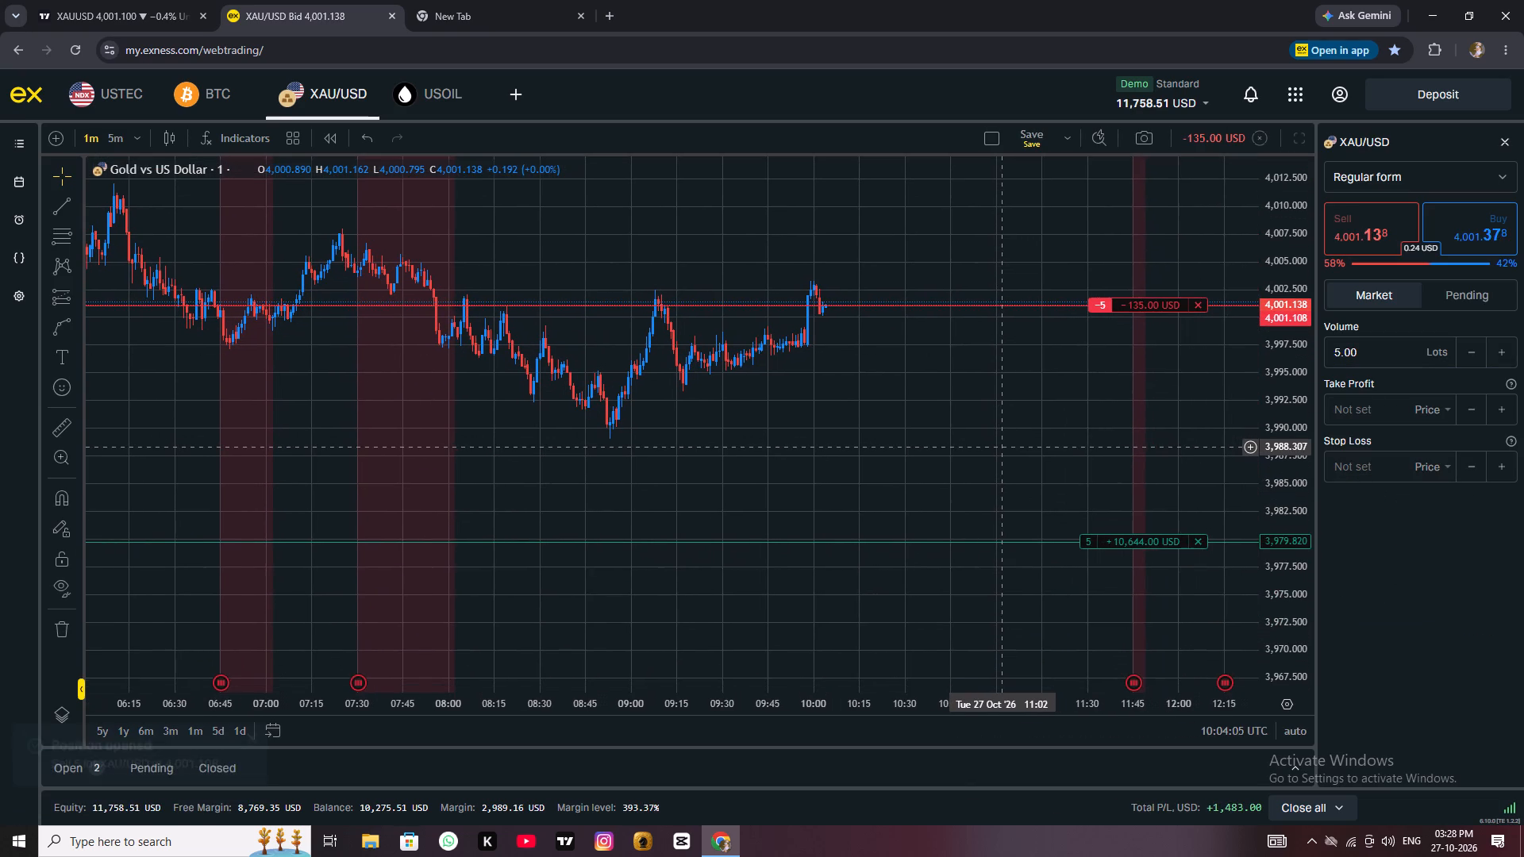
scroll(1001, 447, "down", 3)
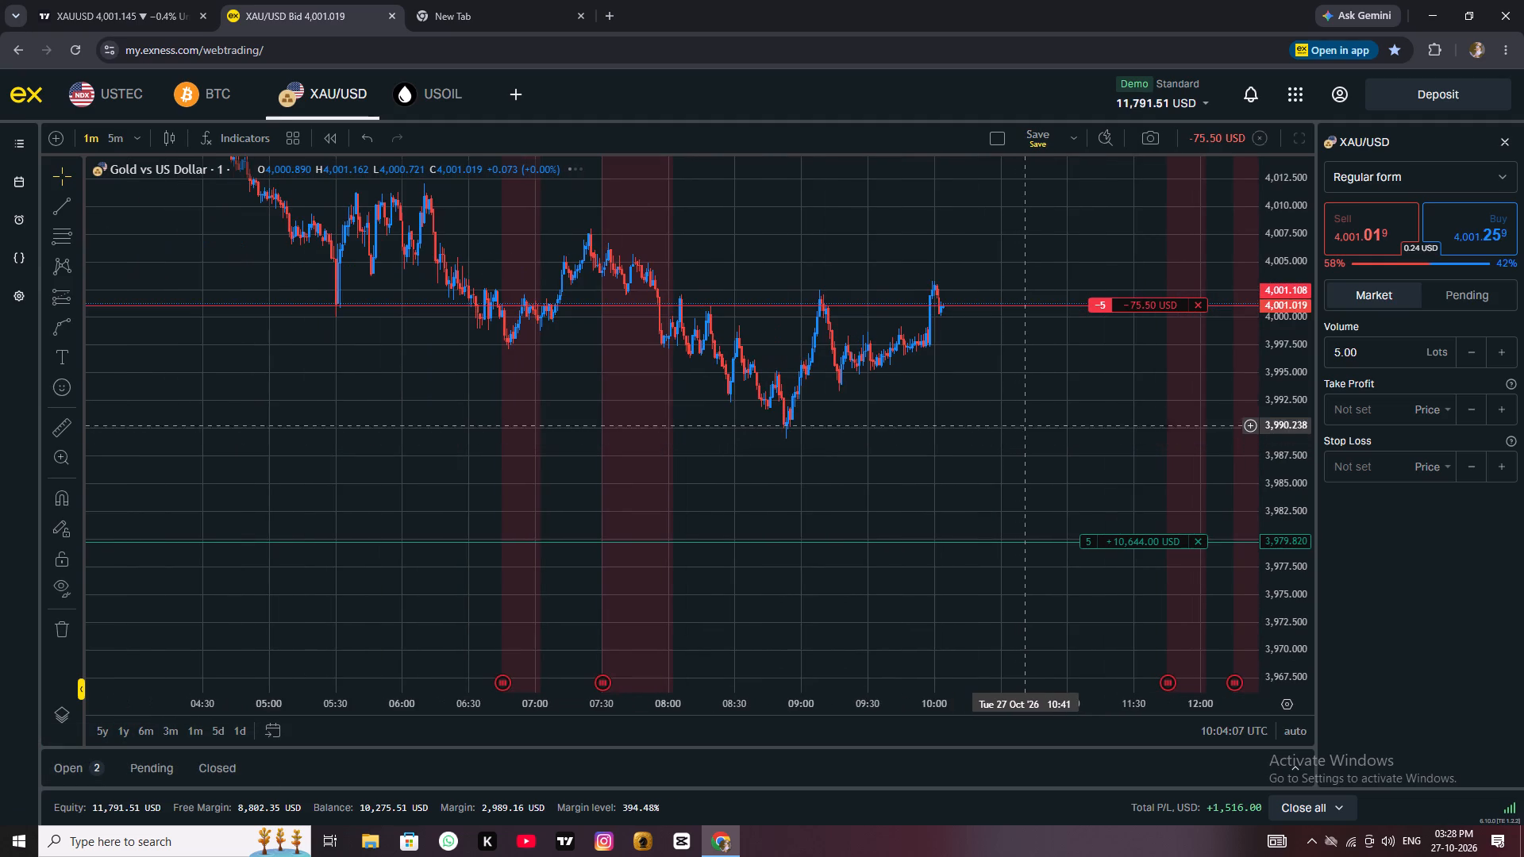
left_click_drag(1036, 411, 1004, 493)
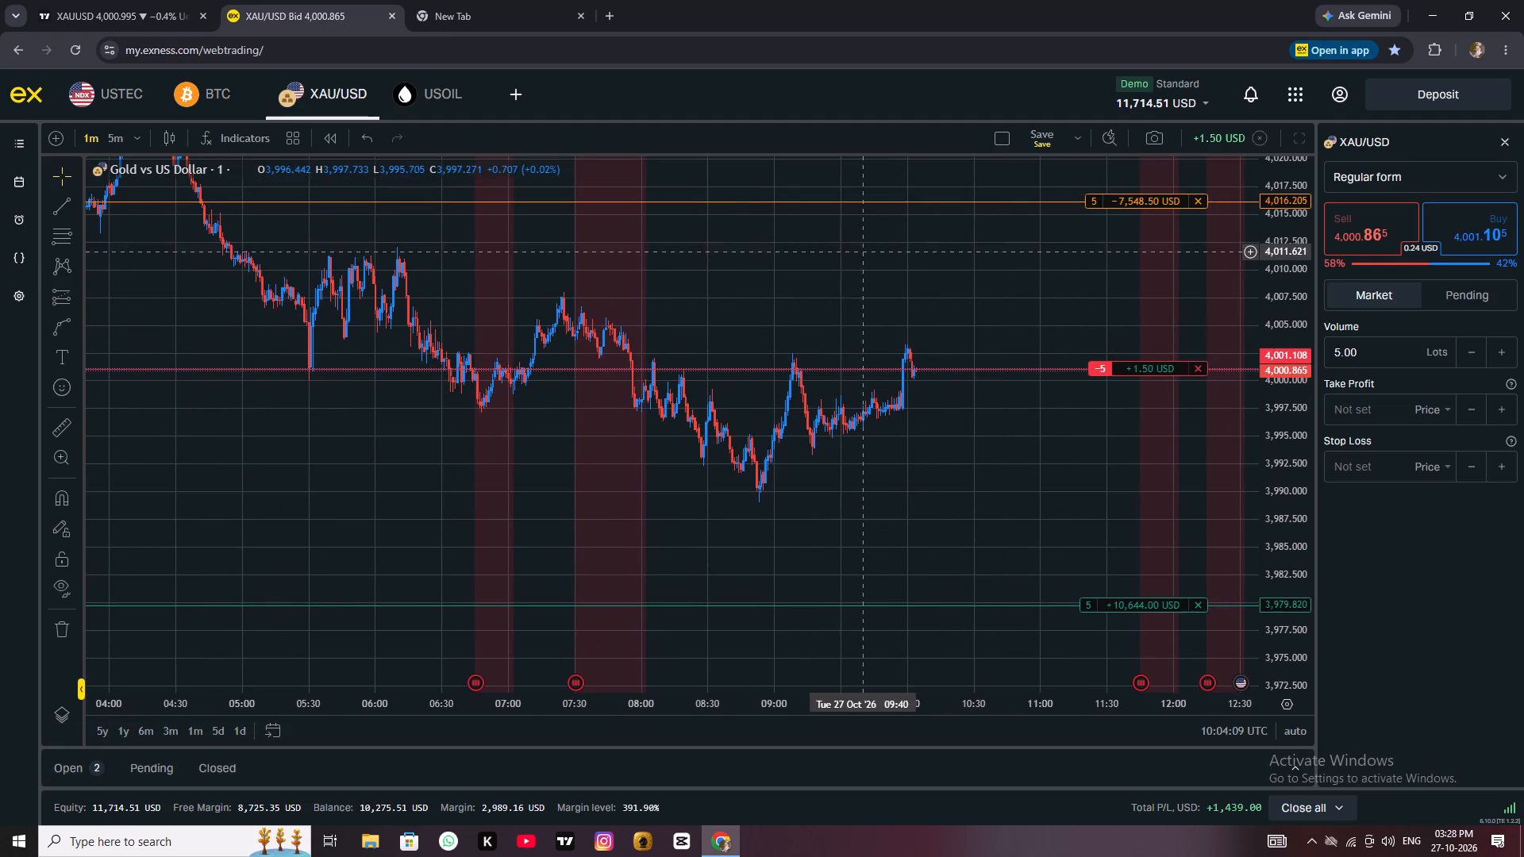
scroll(1046, 490, "down", 3)
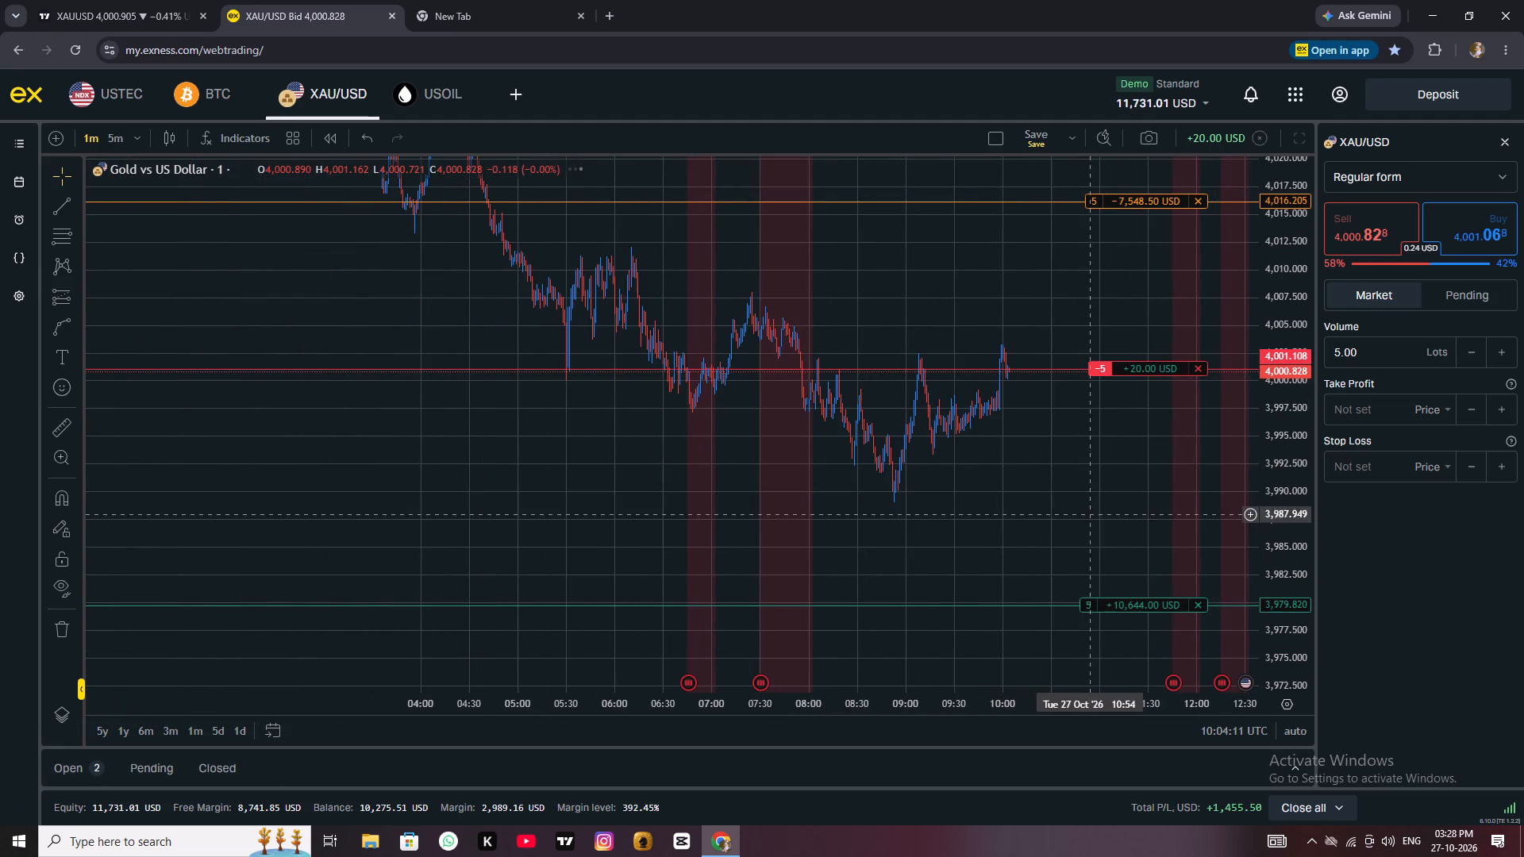
left_click_drag(1143, 600, 1160, 501)
left_click(895, 593)
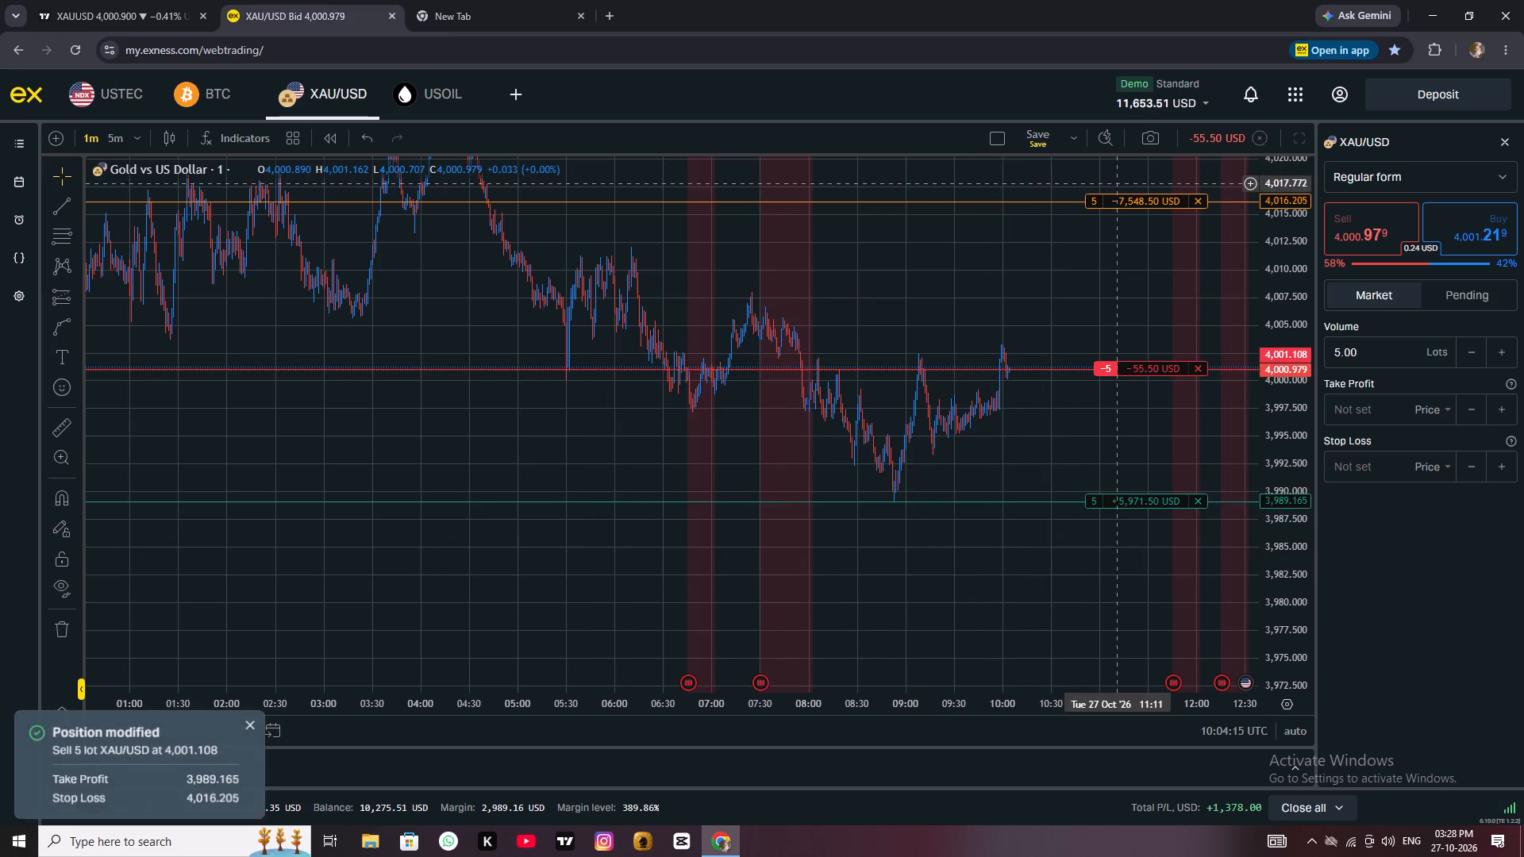
Examine the Bitcoin price action around the open sell position and its stop loss and take profit levels.
left_click(208, 85)
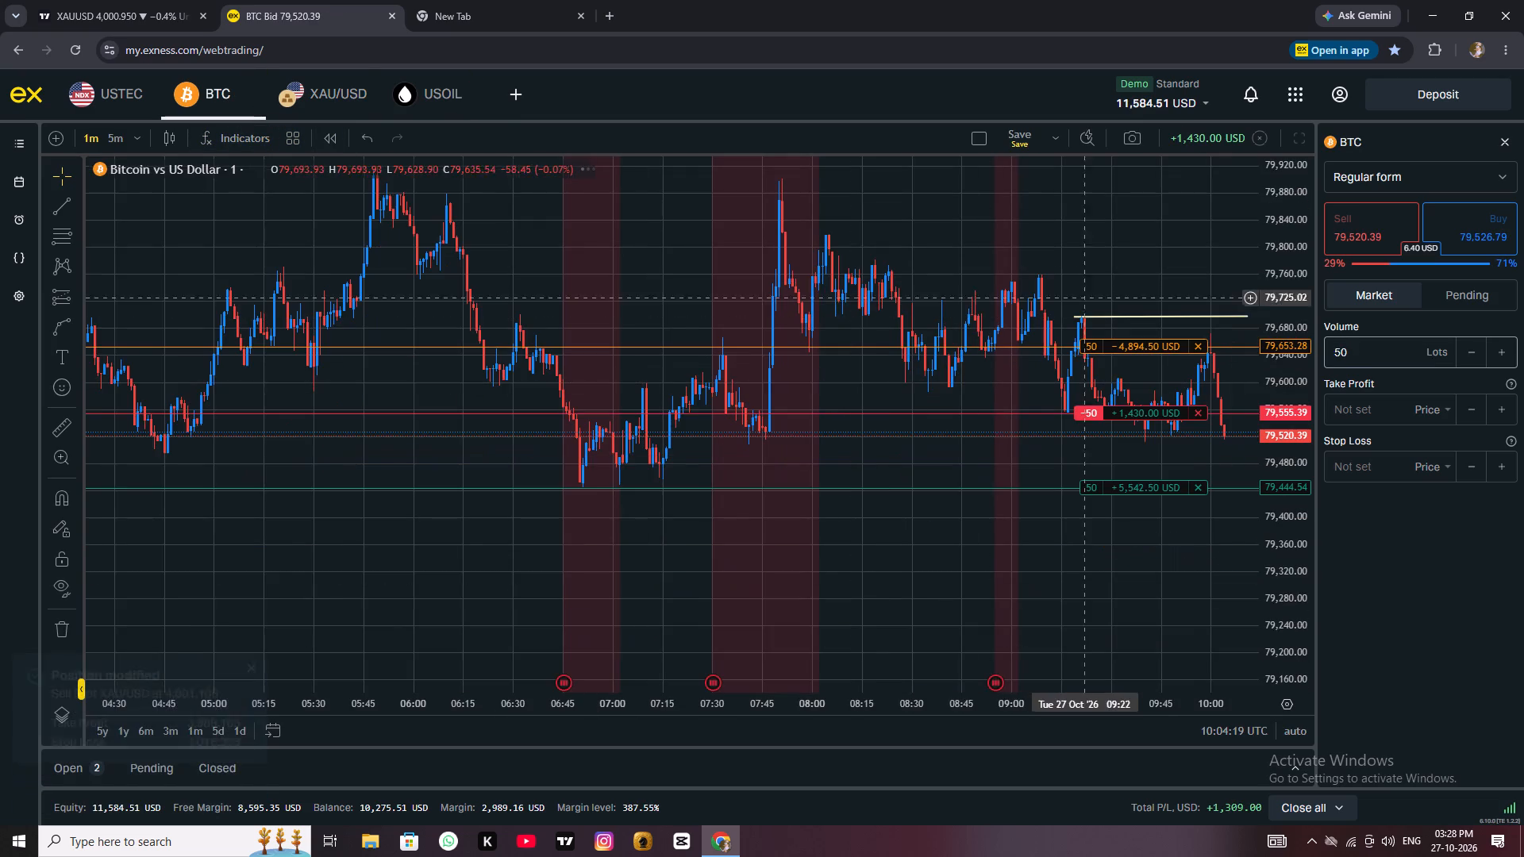
scroll(1105, 282, "up", 2)
left_click_drag(1149, 284, 770, 247)
scroll(770, 247, "up", 2)
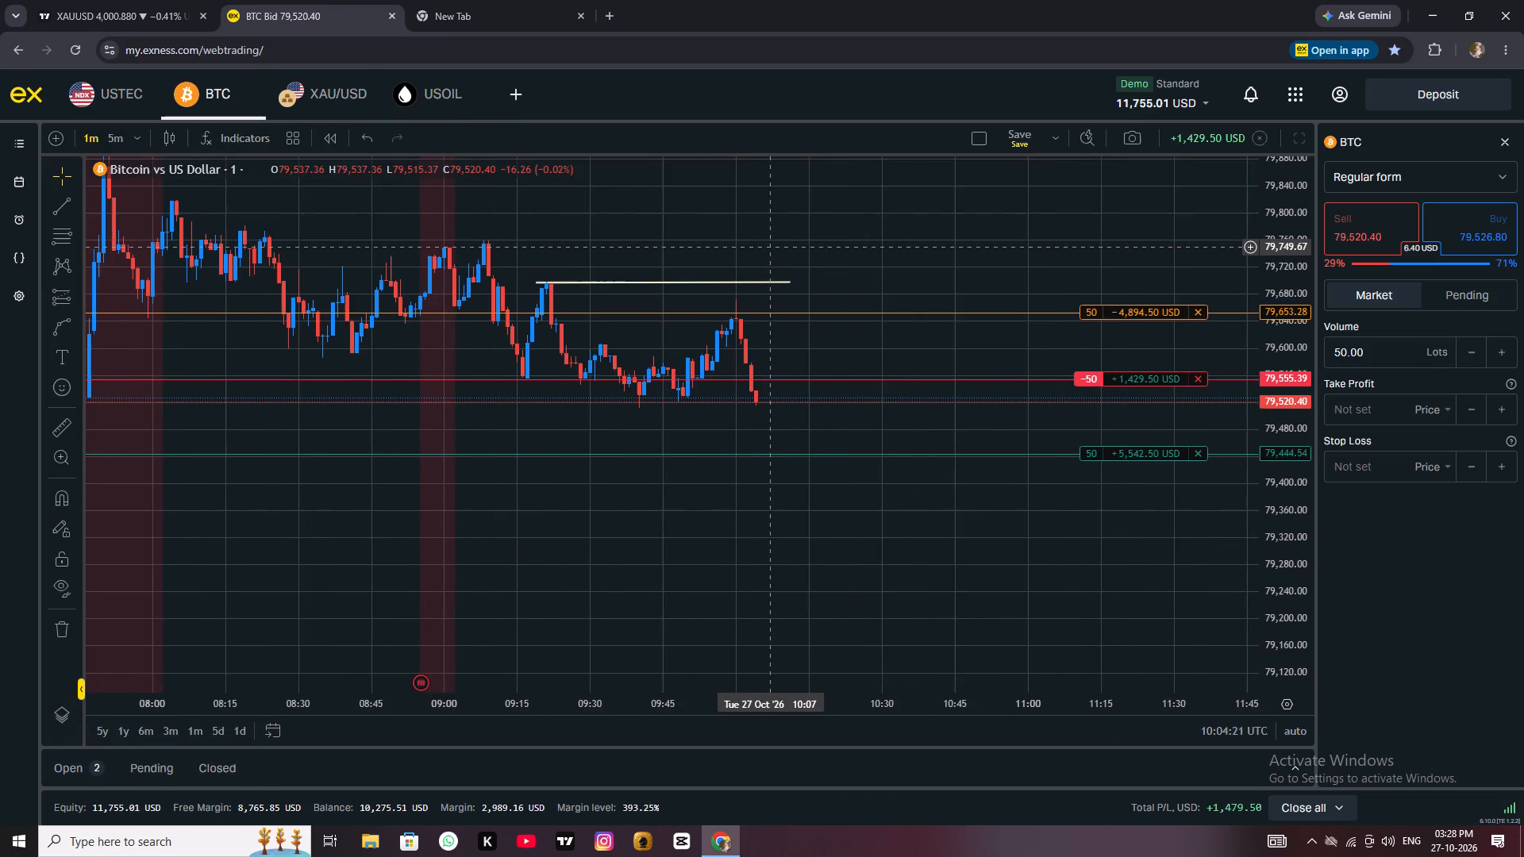
scroll(770, 248, "down", 2)
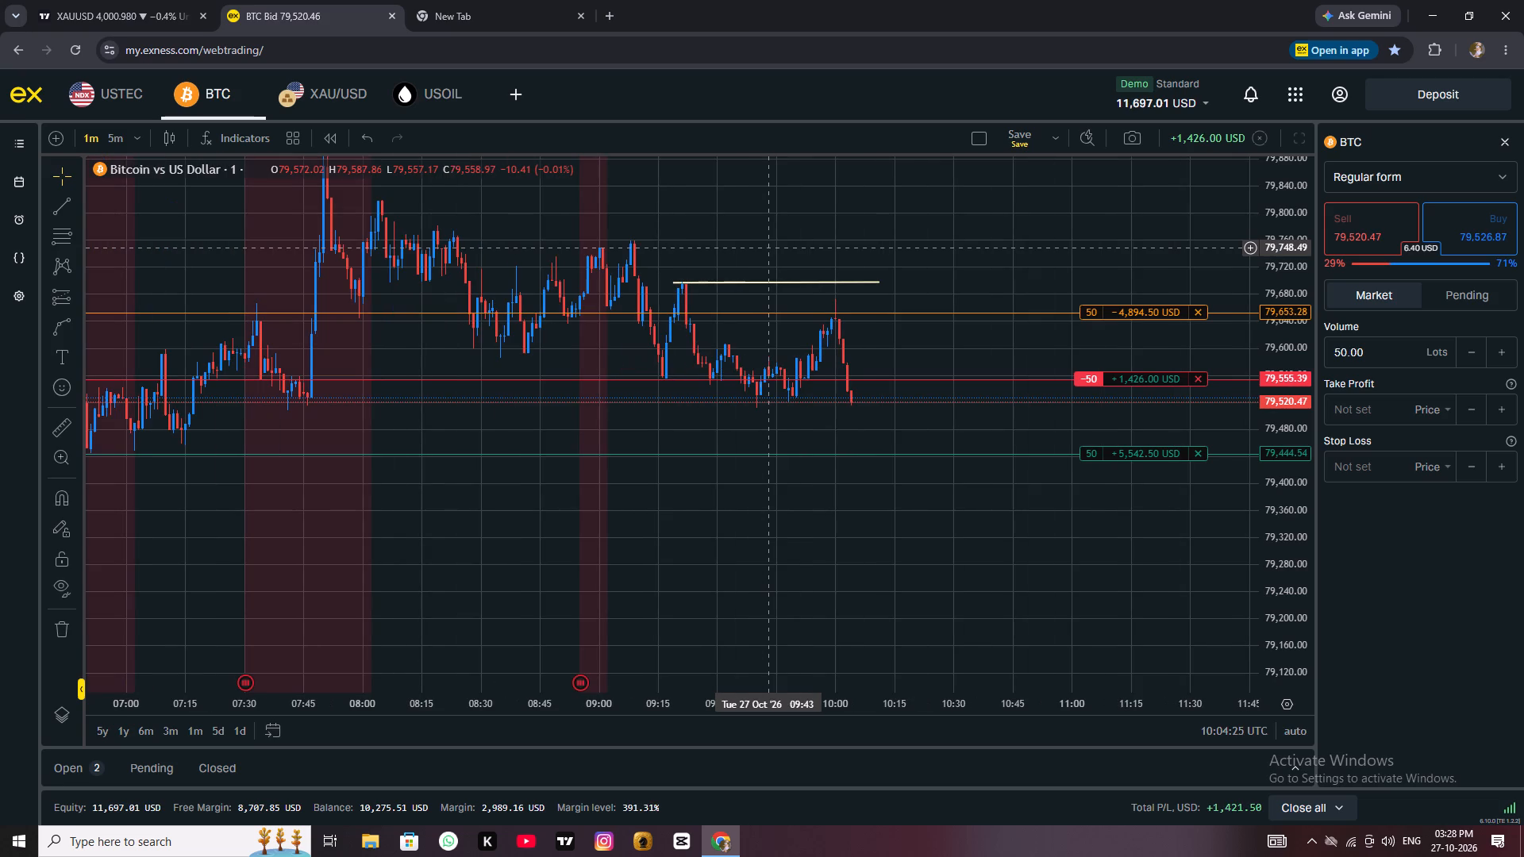
Examine recent USTEC and USOIL price action around their marked zones, and check the XAU/USD sell position.
left_click(99, 81)
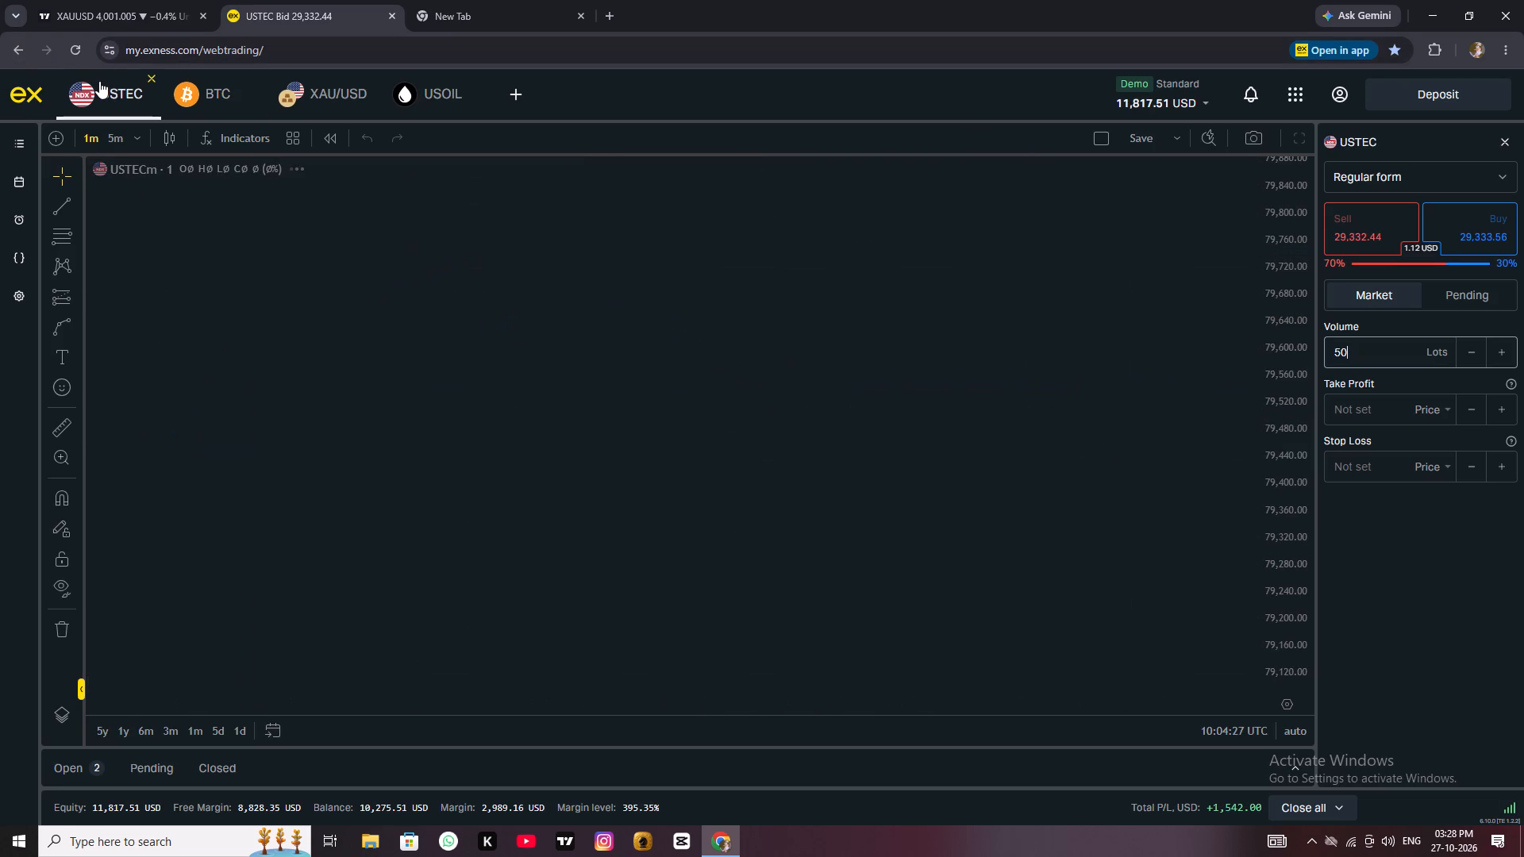
left_click_drag(702, 338, 258, 334)
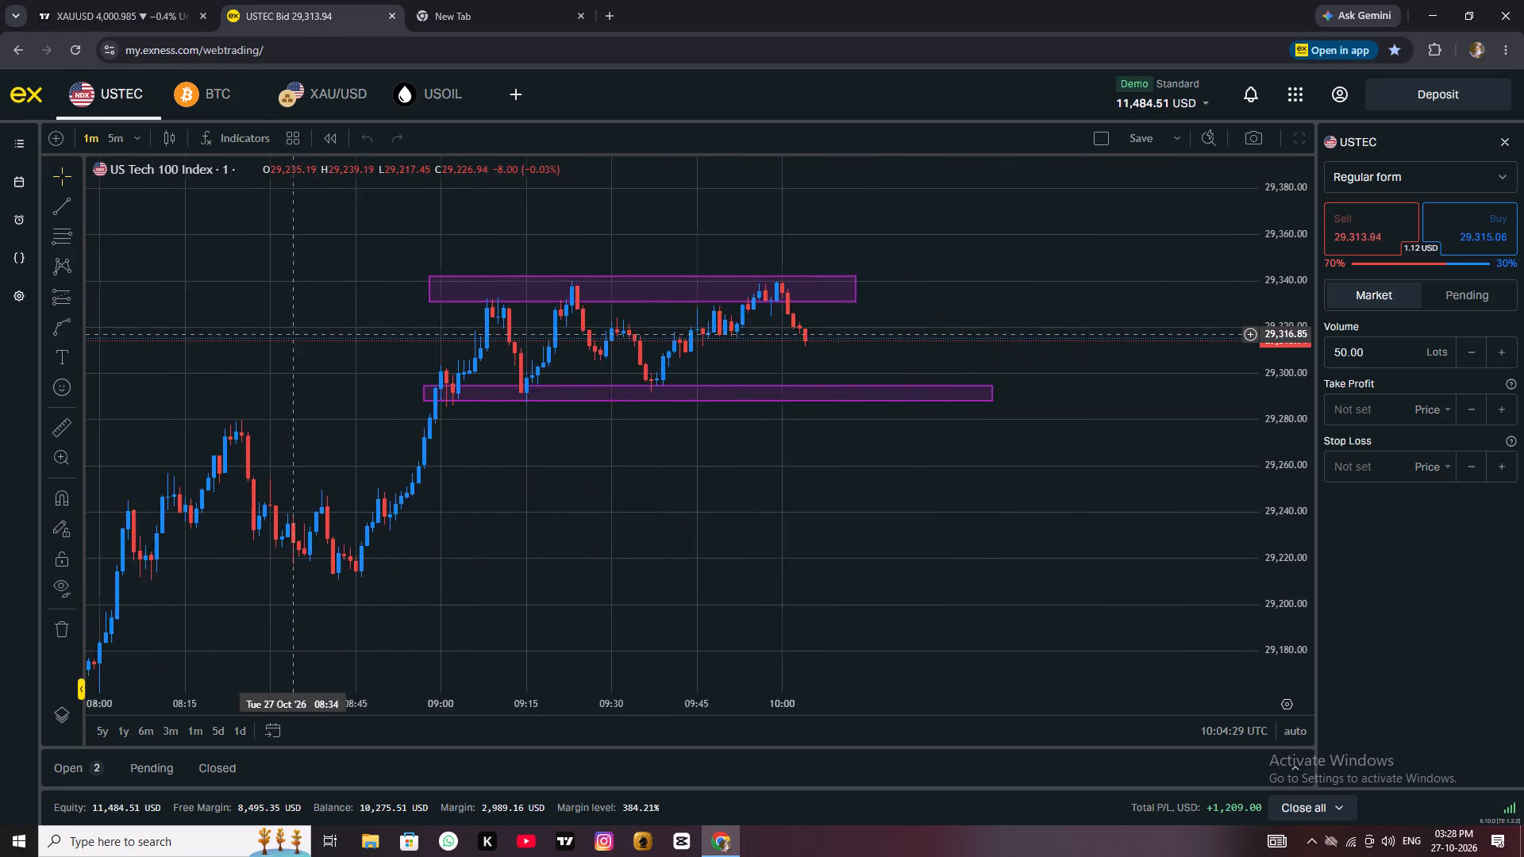
left_click_drag(258, 334, 187, 329)
scroll(821, 402, "down", 4)
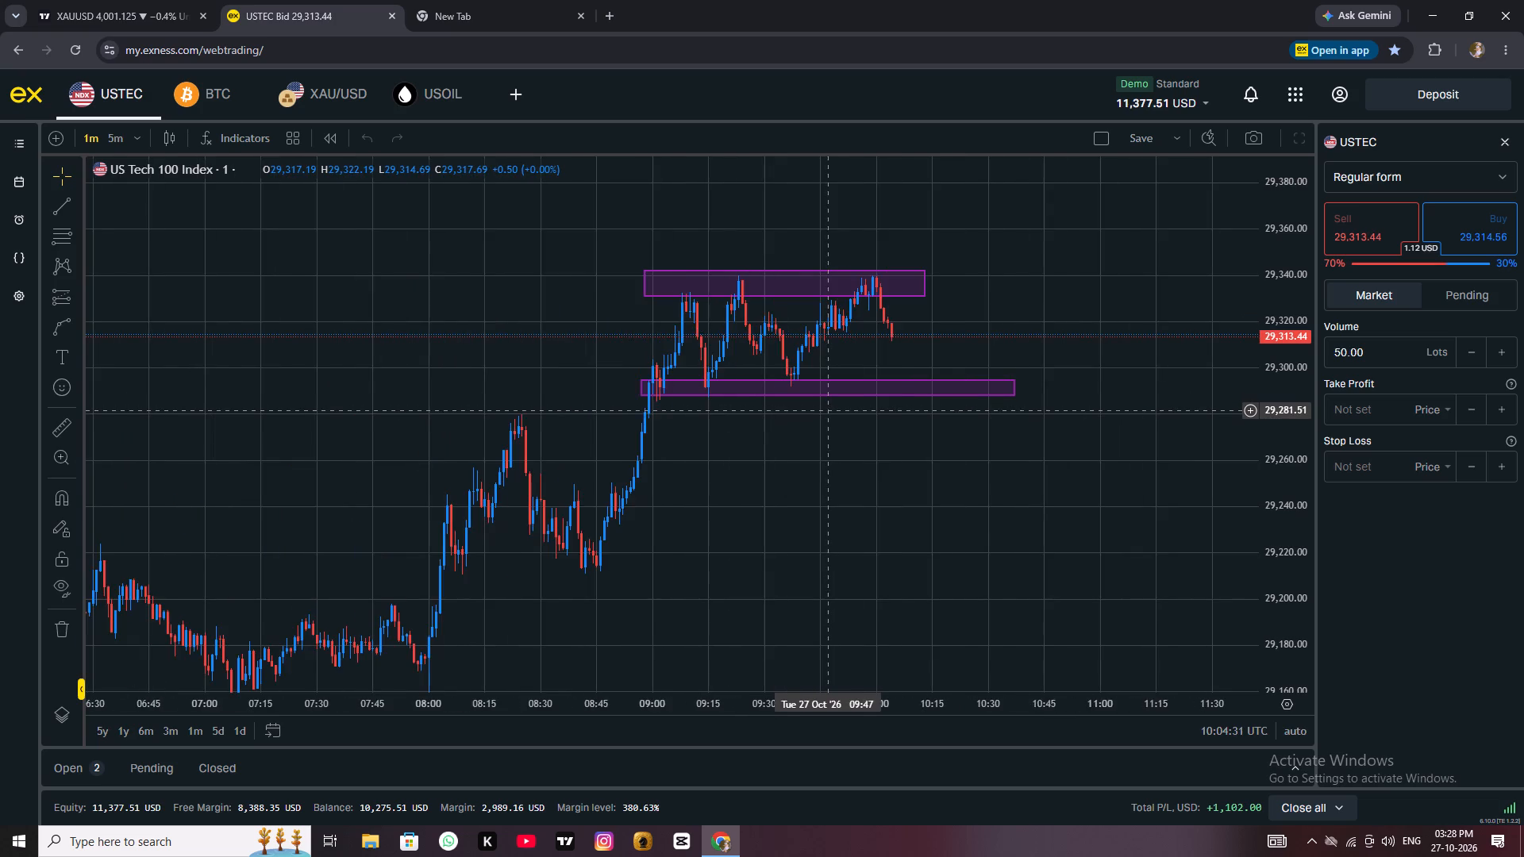
scroll(829, 410, "up", 4)
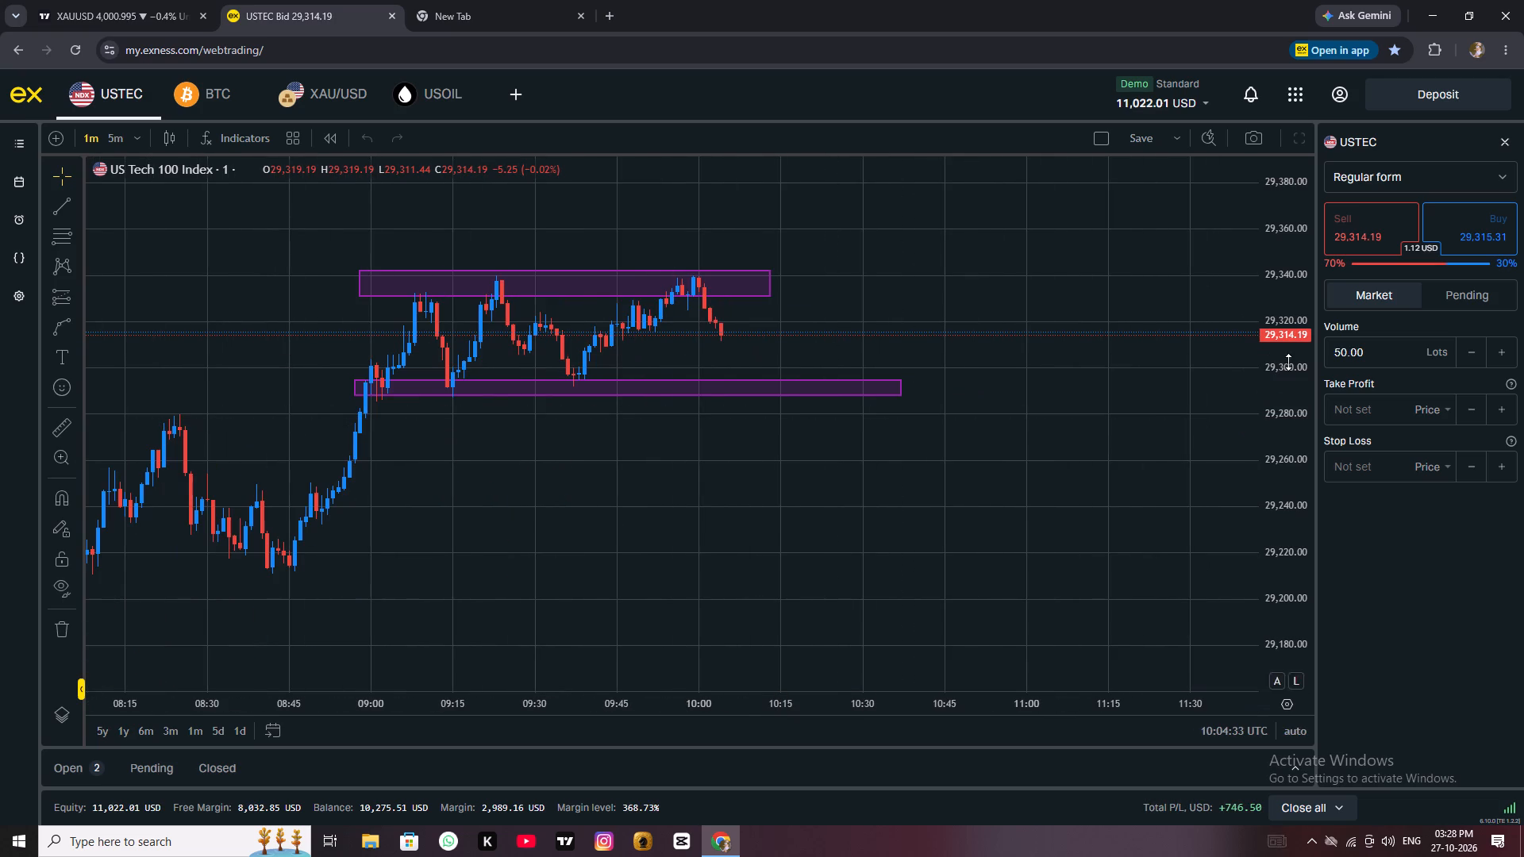
left_click_drag(1366, 354, 1124, 352)
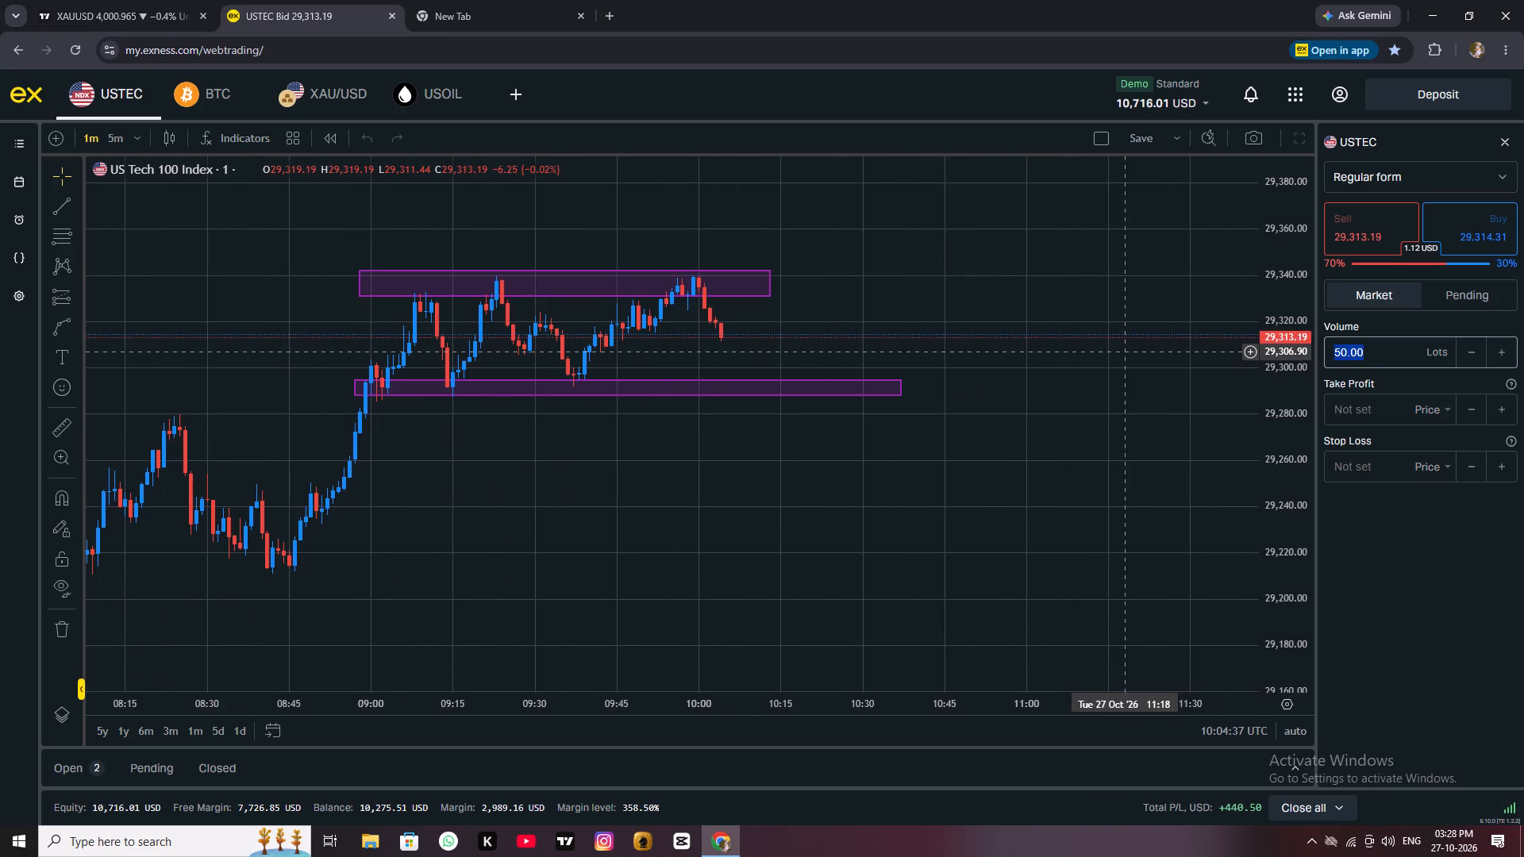
left_click(404, 110)
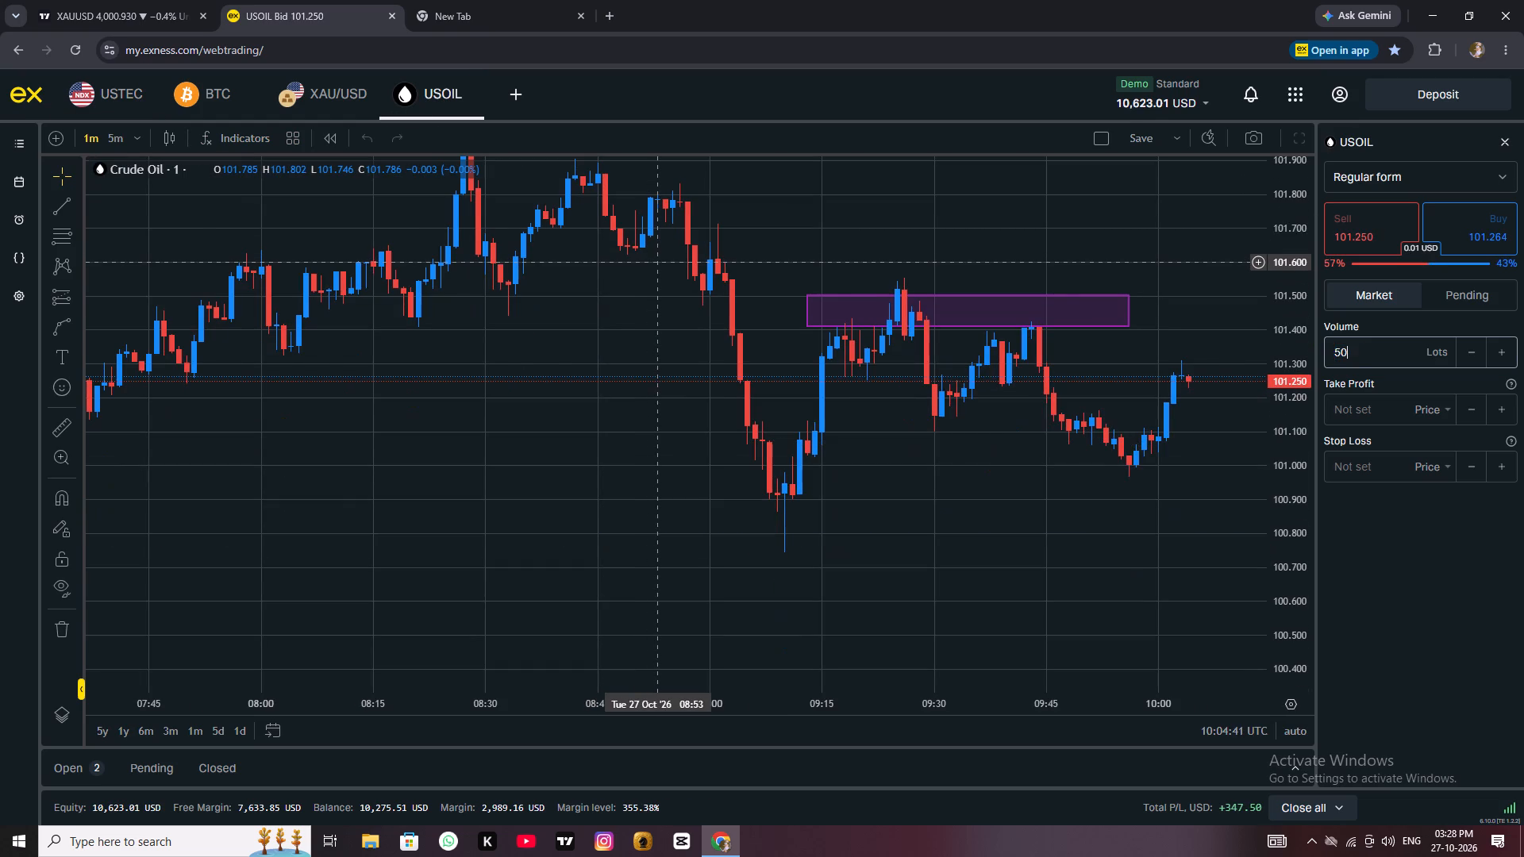
left_click_drag(933, 515, 723, 472)
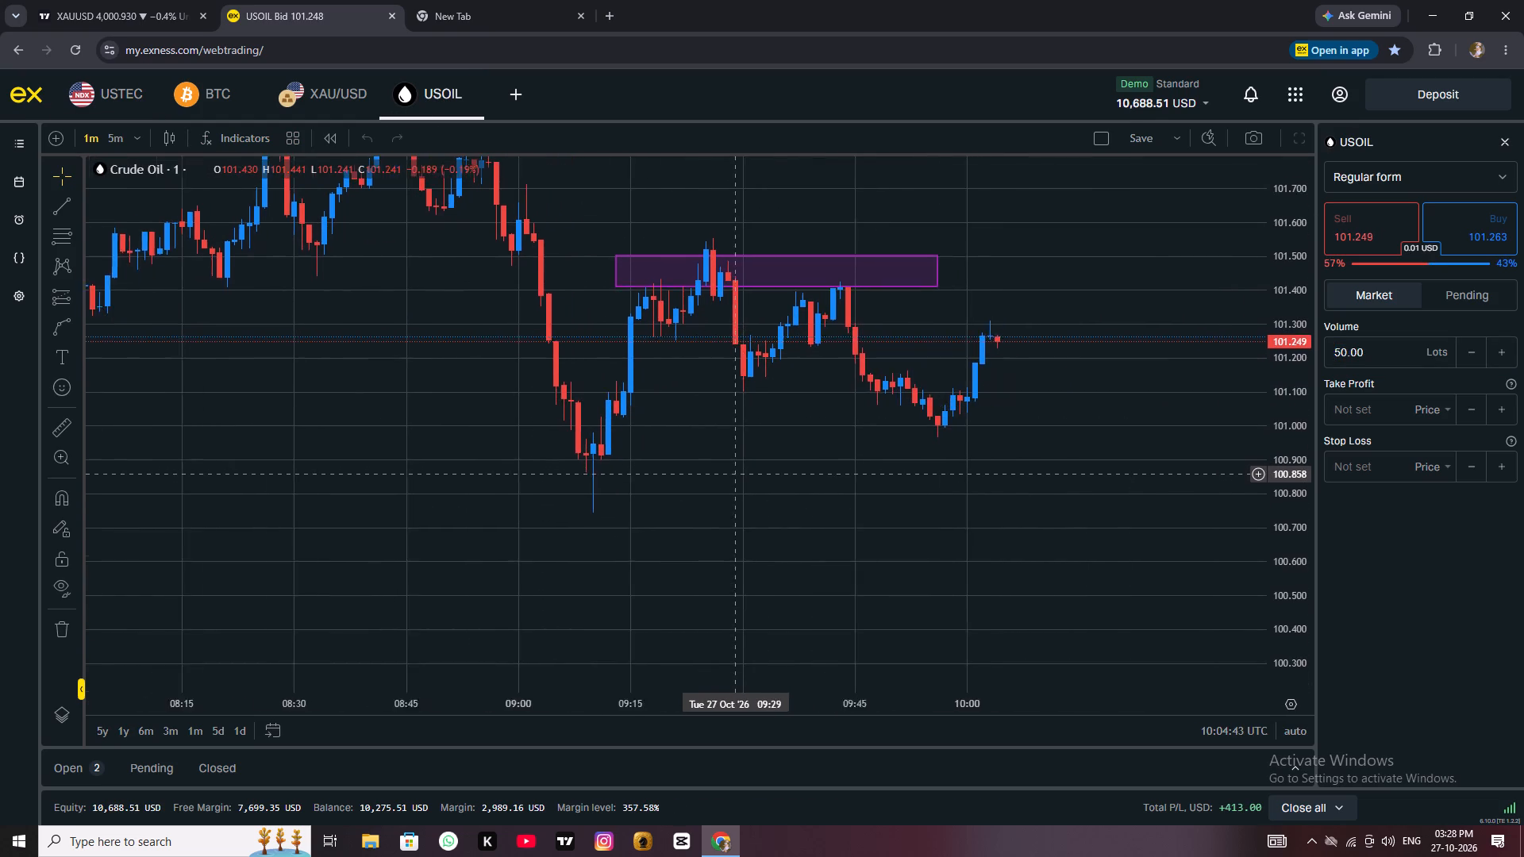
left_click_drag(723, 472, 643, 473)
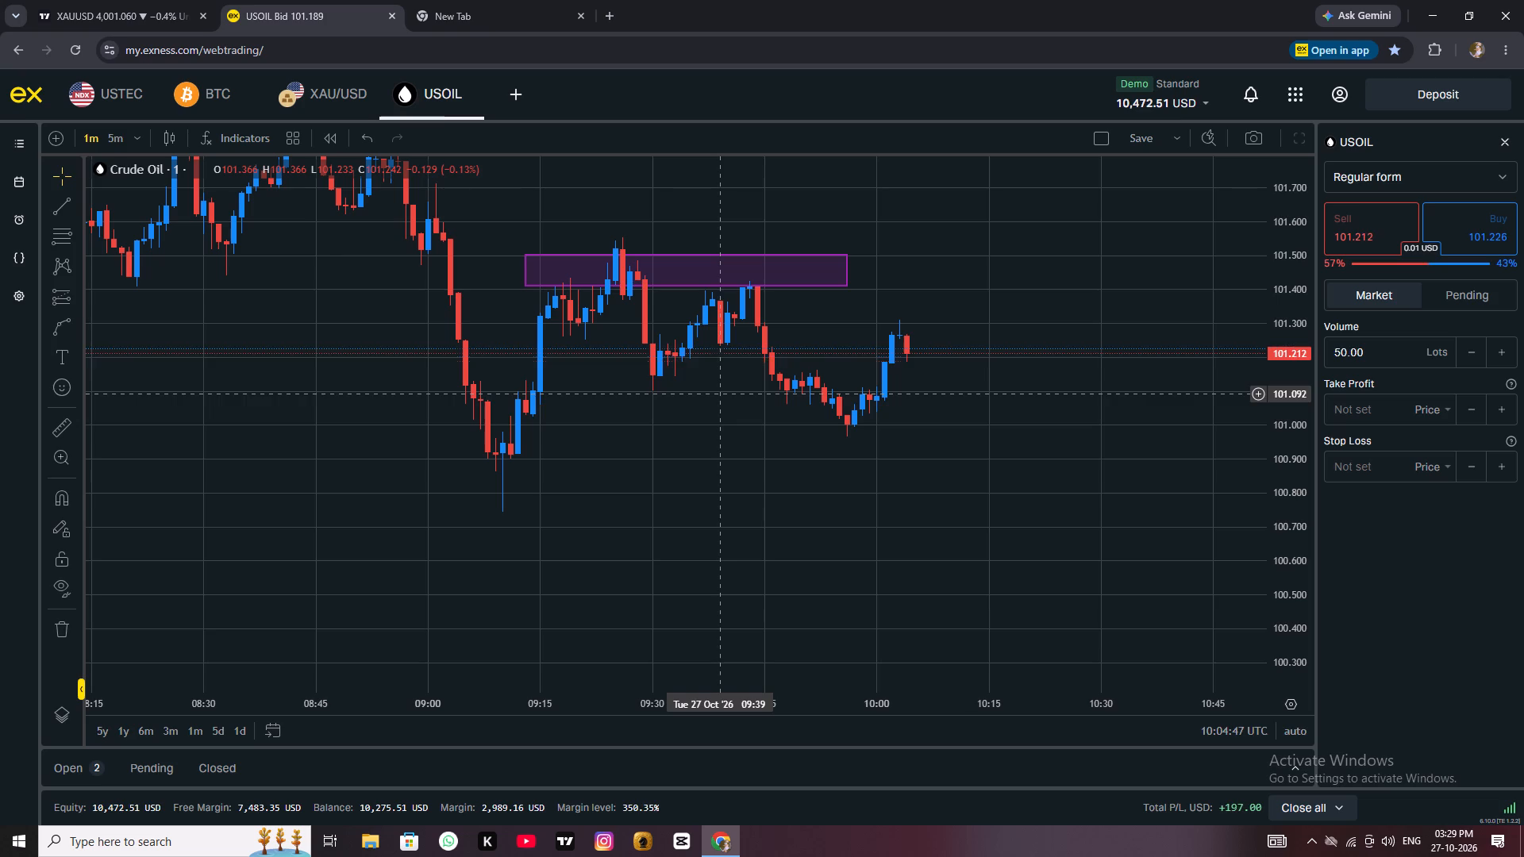
left_click(292, 101)
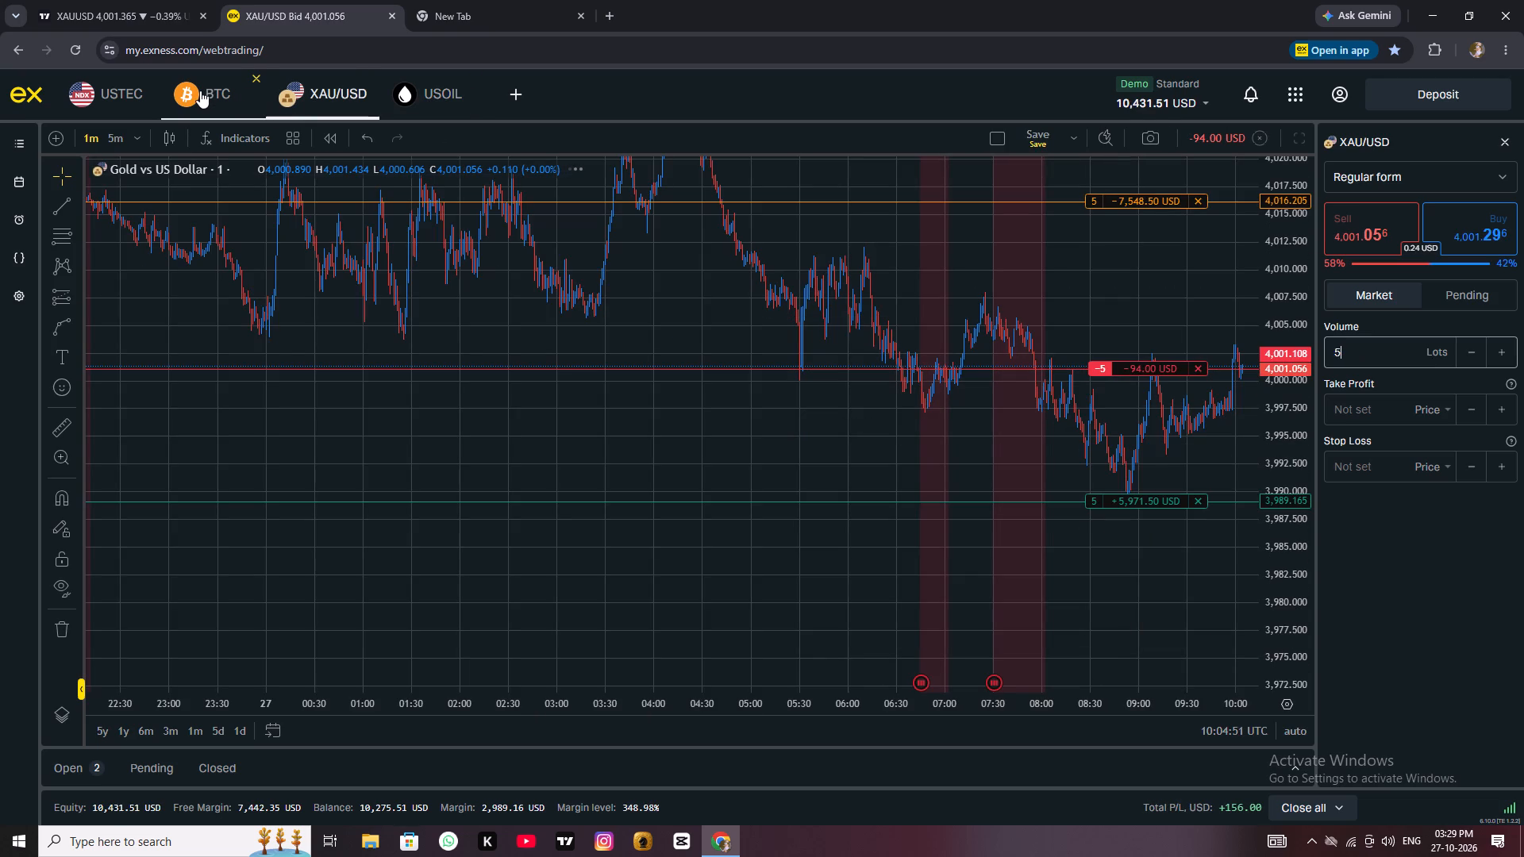
Move the stop loss of the open 50-lot BTC sell position to 79,577.19, just above its entry.
left_click(200, 90)
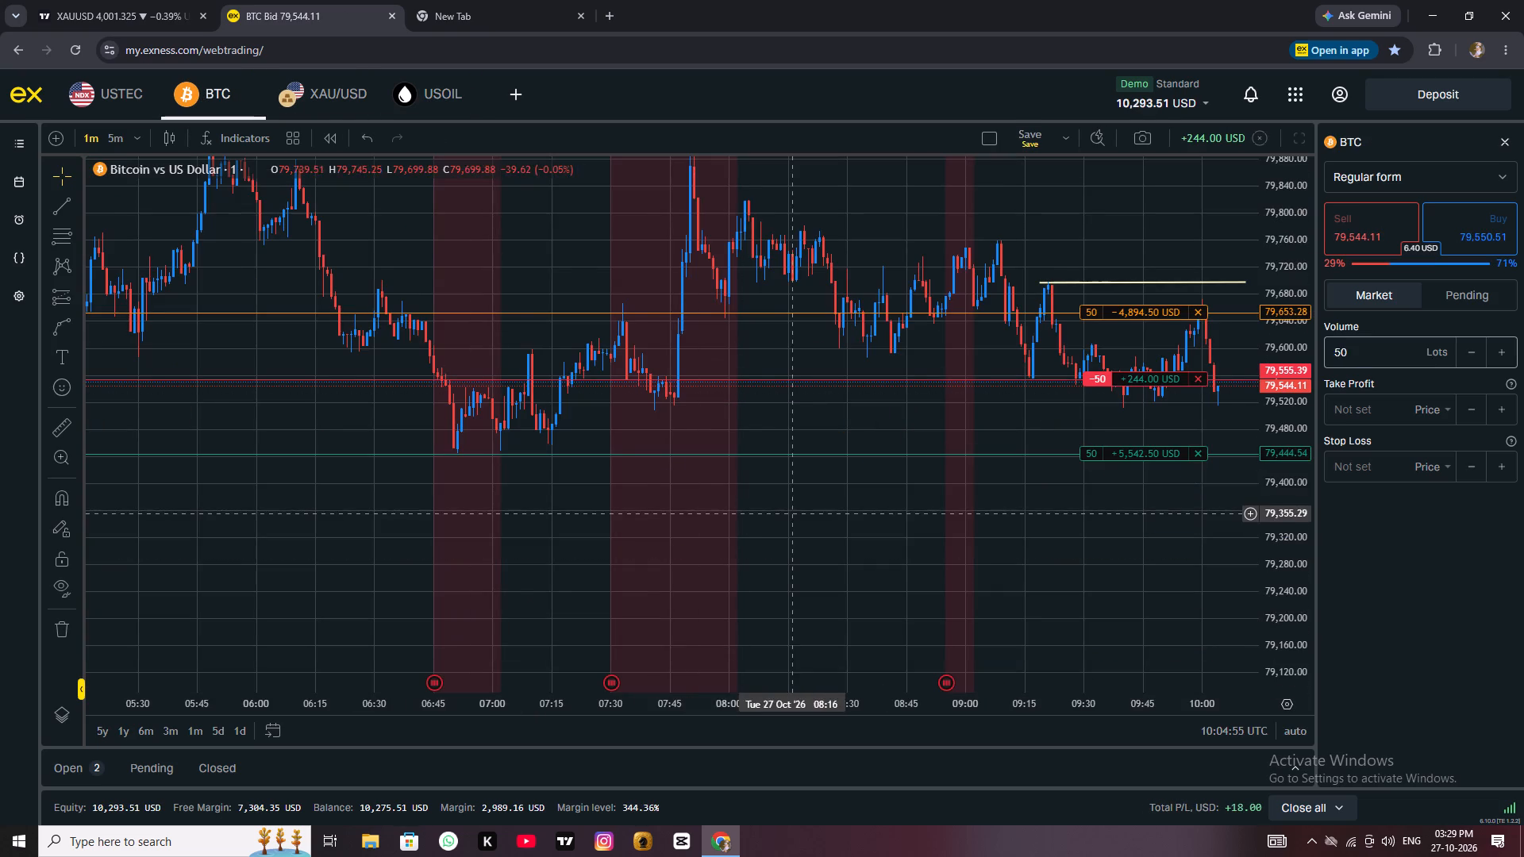
left_click_drag(794, 513, 352, 480)
left_click_drag(656, 490, 675, 515)
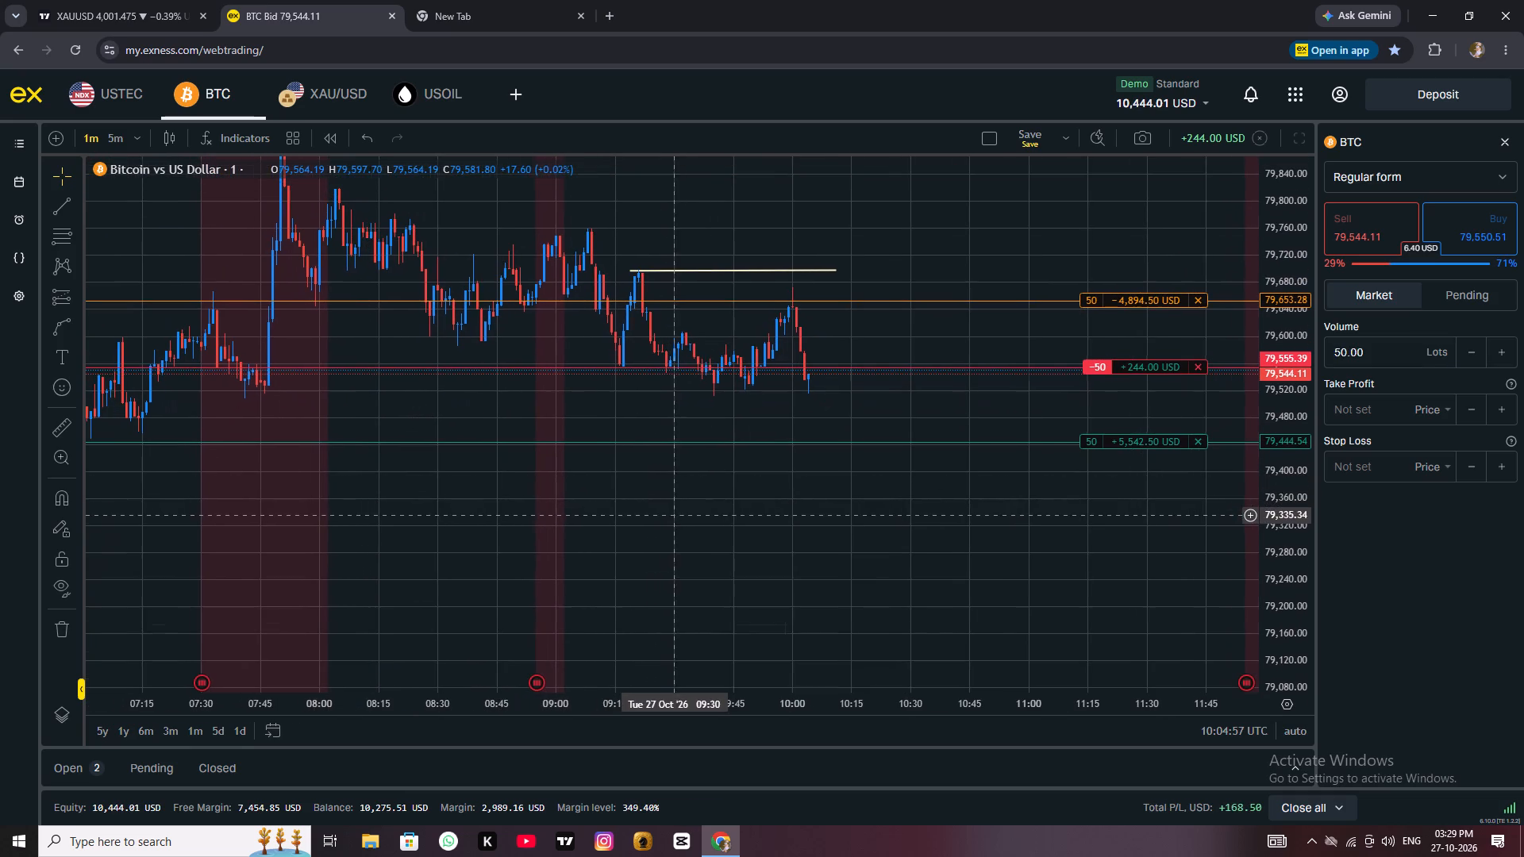
left_click_drag(675, 515, 676, 515)
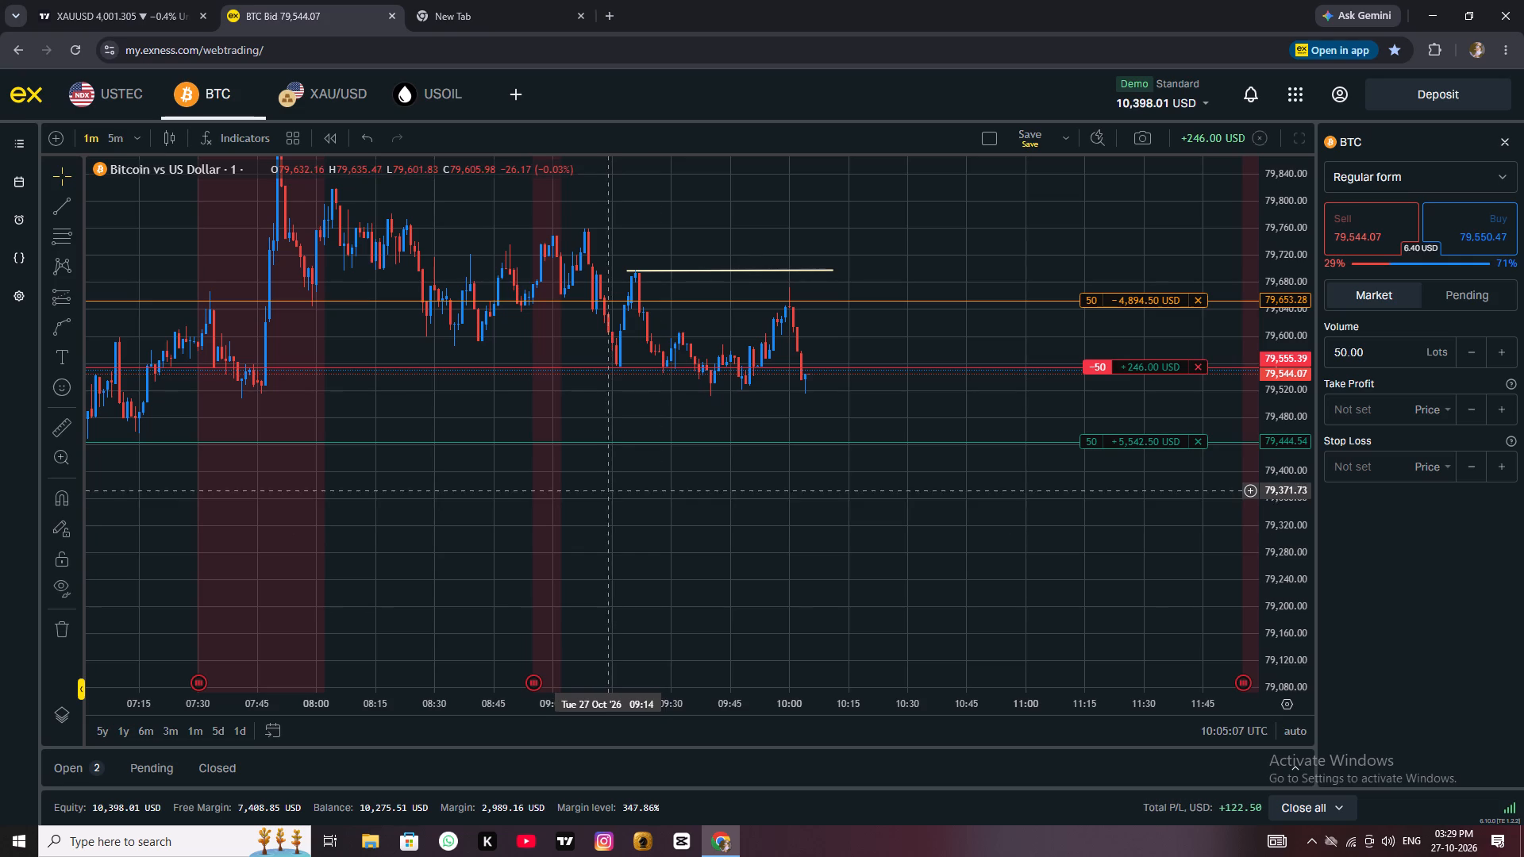
left_click_drag(1172, 296, 1173, 325)
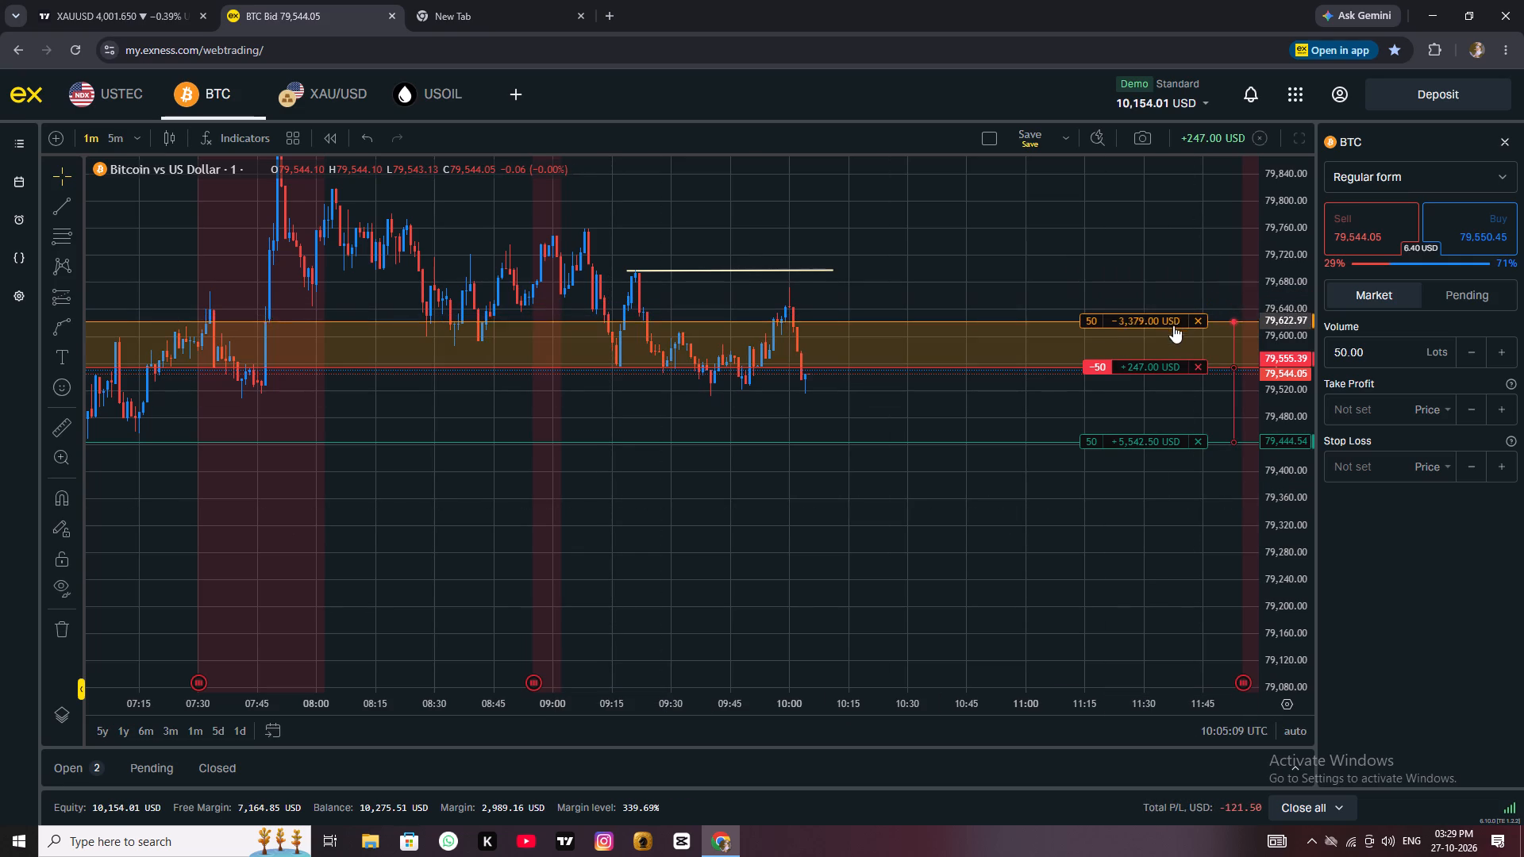
left_click_drag(1173, 325, 1177, 342)
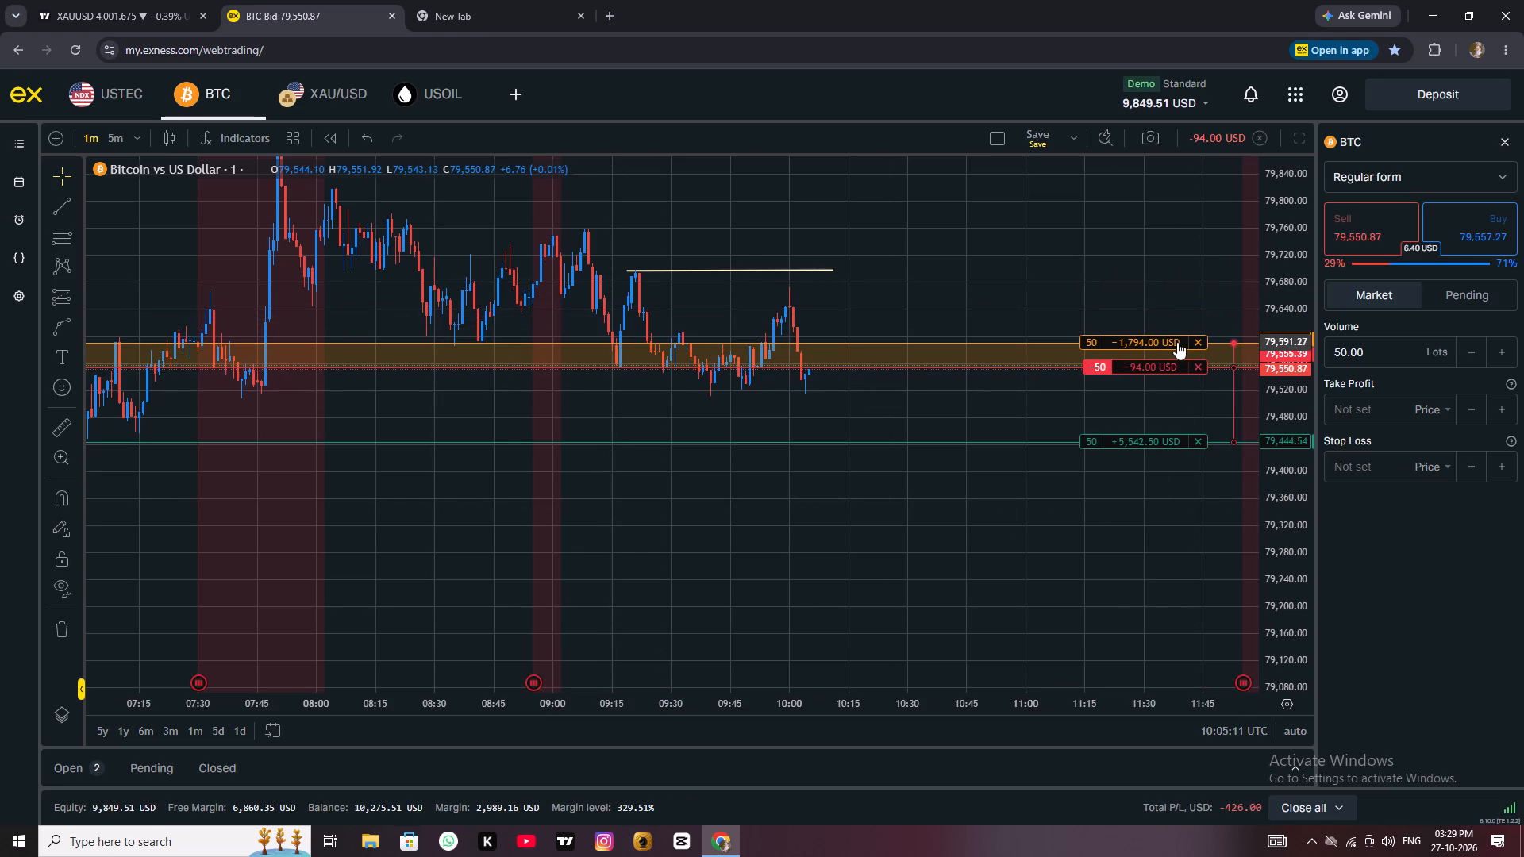
left_click_drag(1177, 342, 1180, 325)
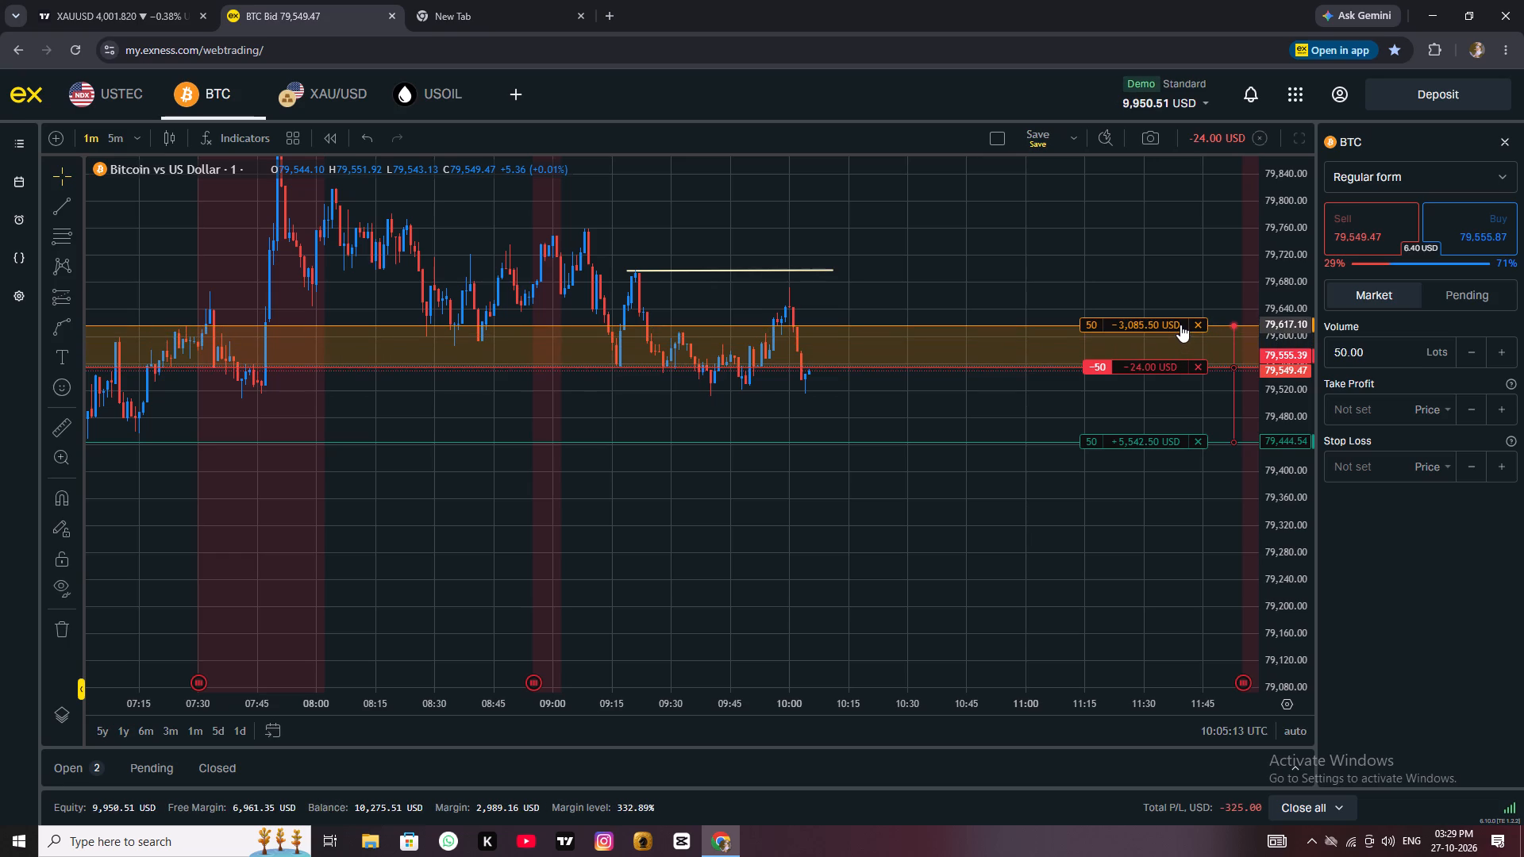
left_click_drag(1180, 325, 1187, 352)
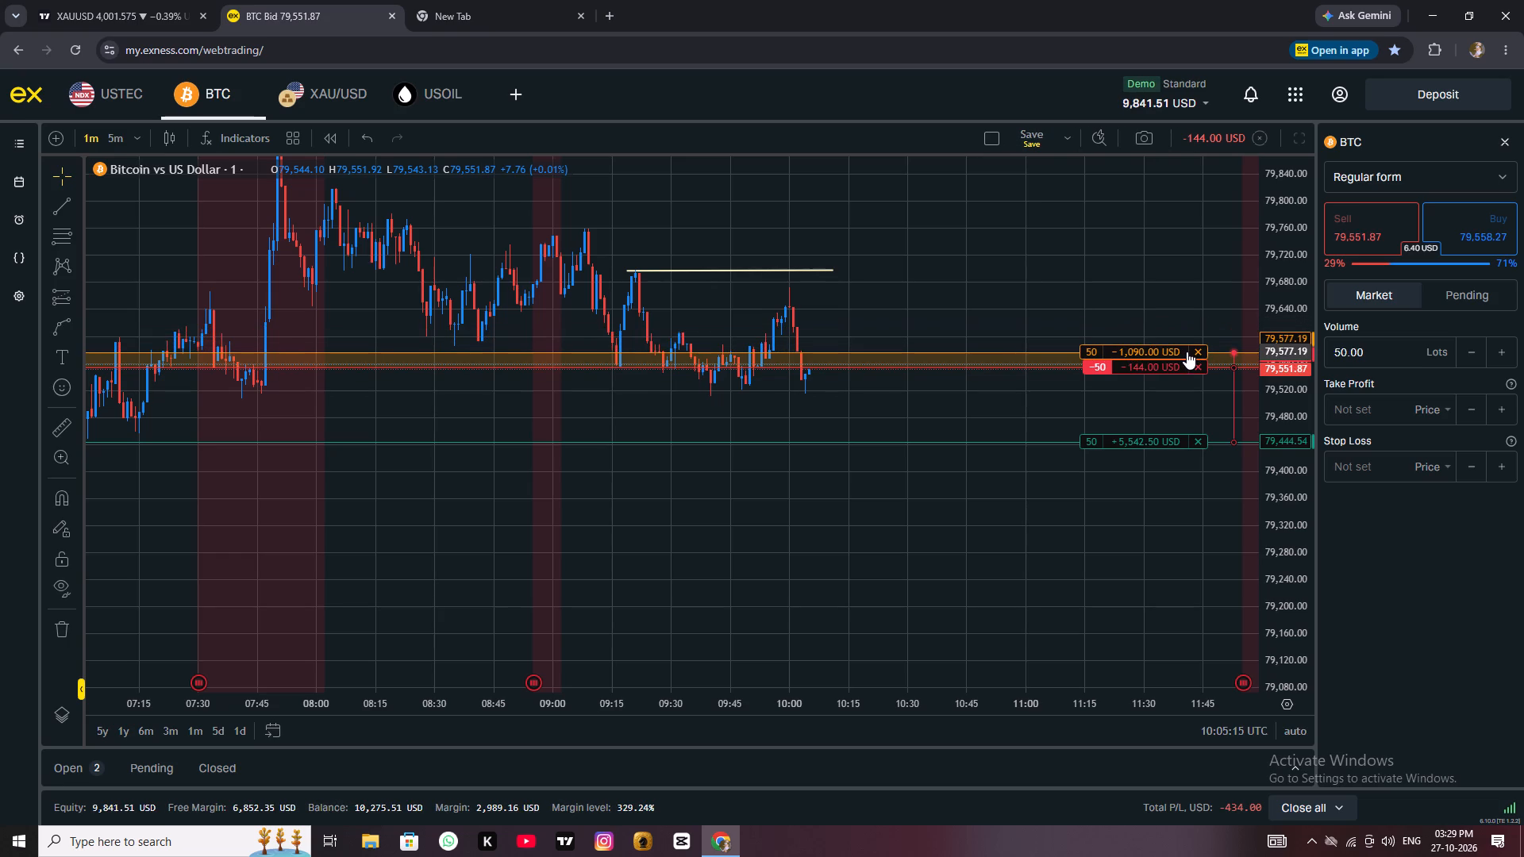
left_click_drag(1187, 352, 1187, 355)
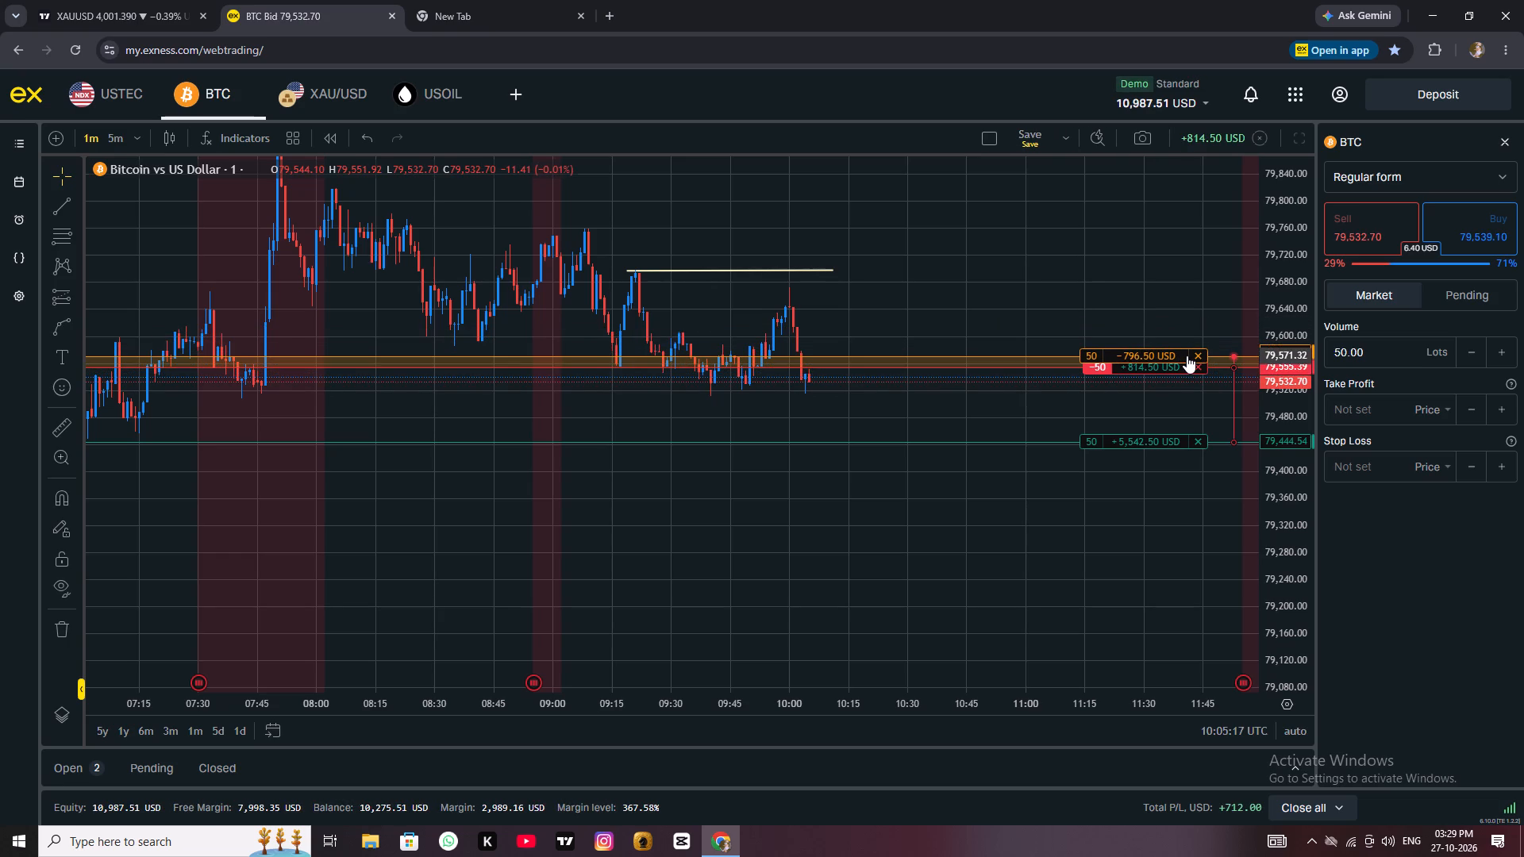
left_click_drag(1187, 355, 1187, 352)
left_click(819, 603)
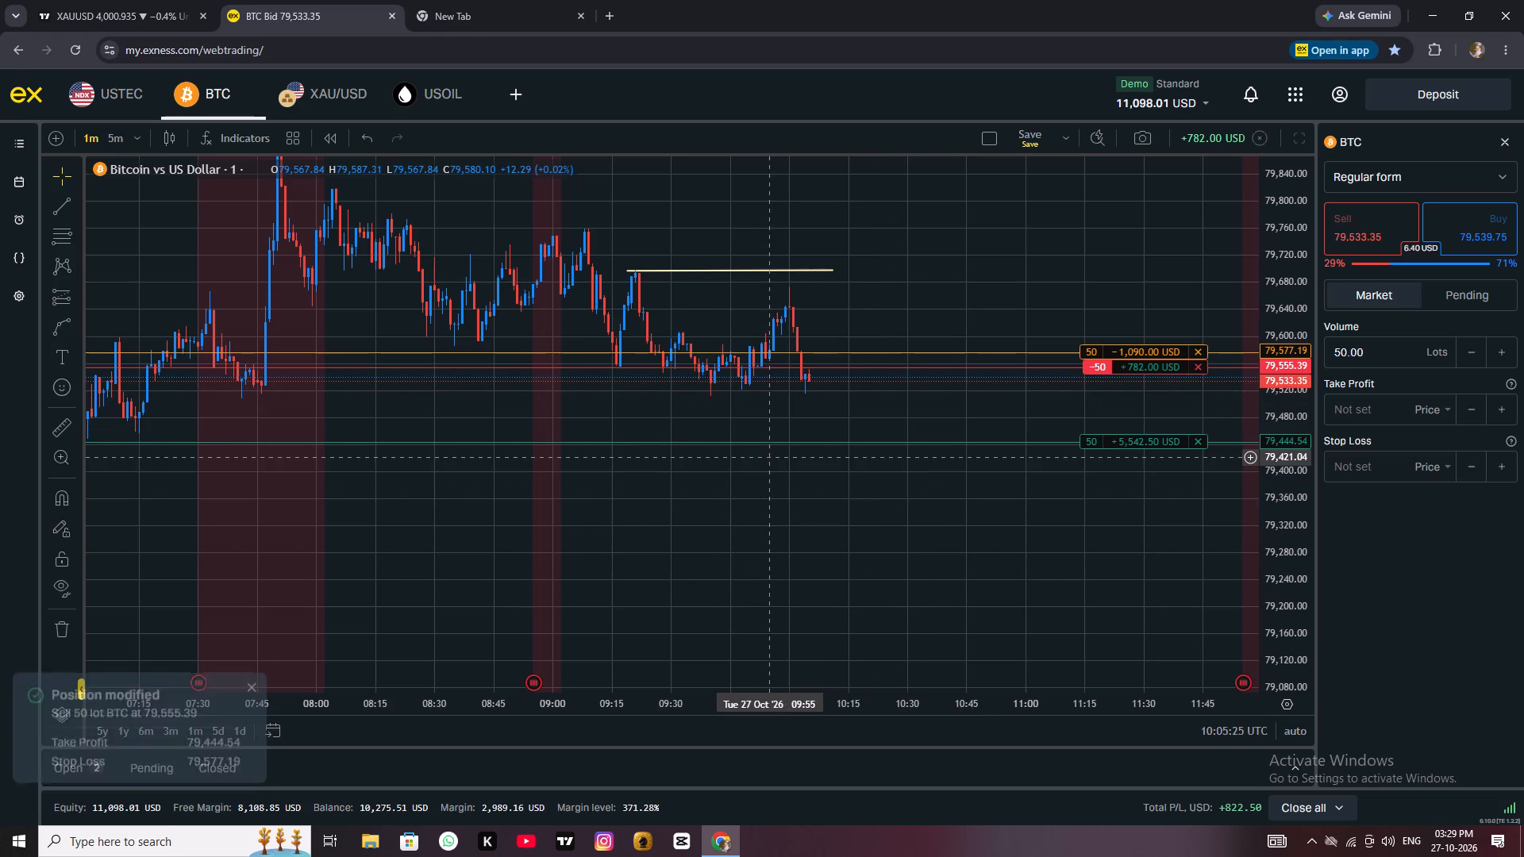
Examine the latest BTC and XAU/USD price action around the open sell positions, plus the marked zone on TradingView's gold chart.
scroll(860, 427, "up", 1)
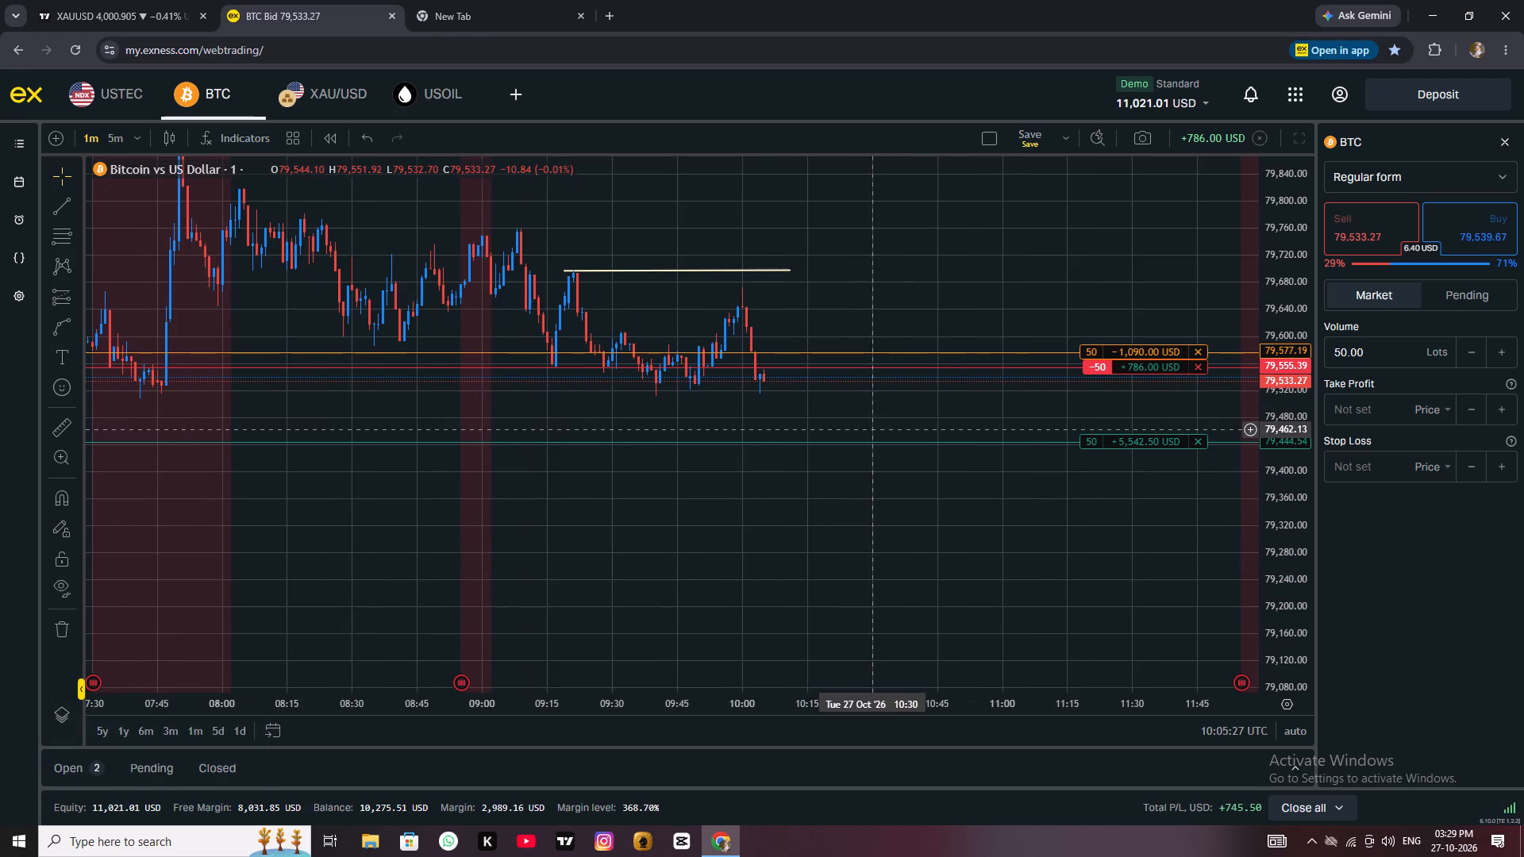
scroll(876, 432, "up", 1)
scroll(876, 432, "down", 1)
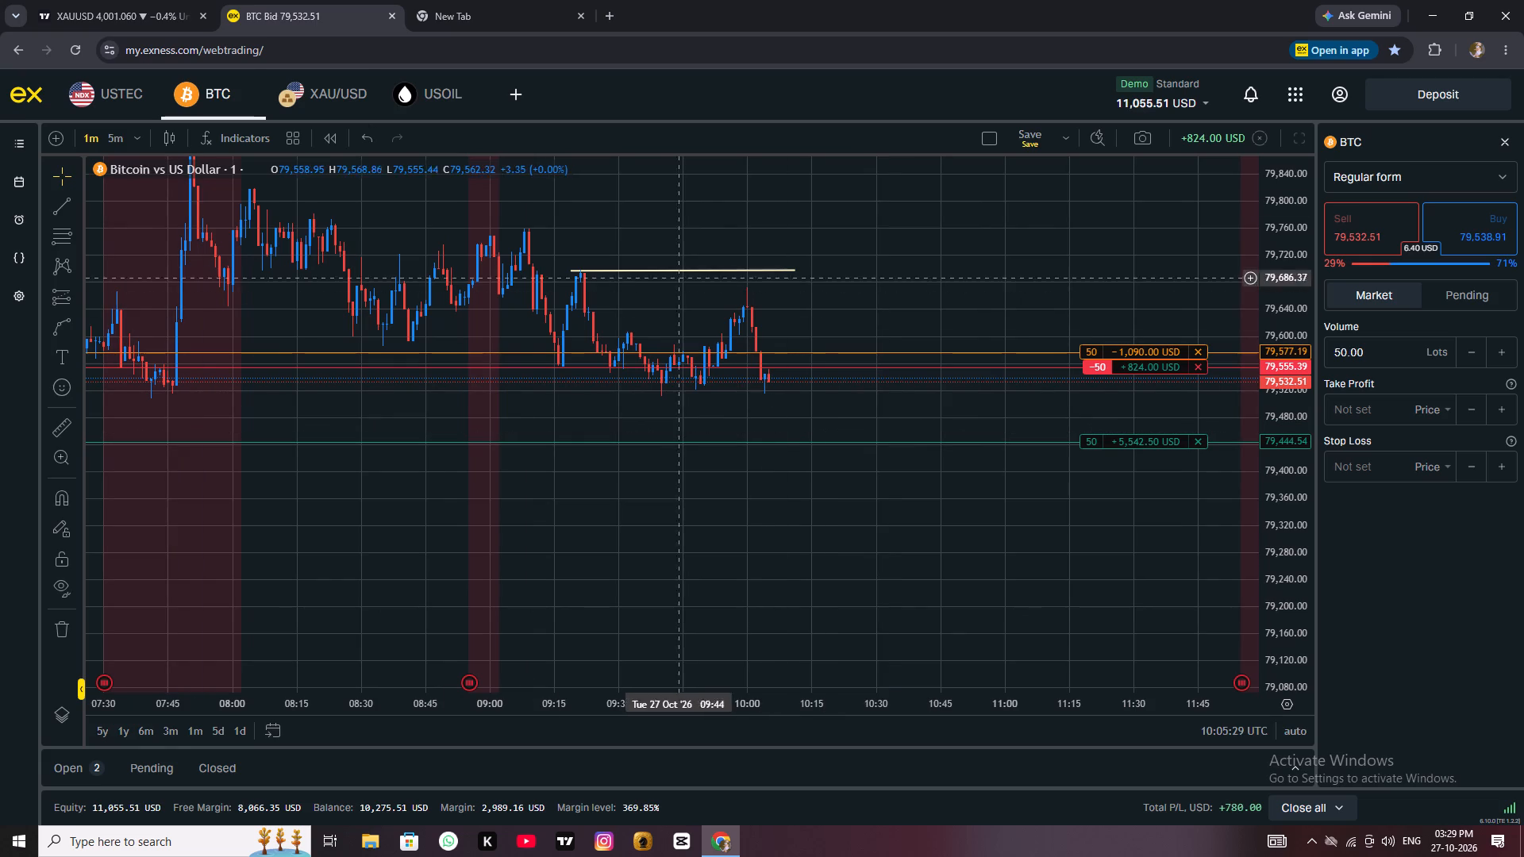
left_click(356, 106)
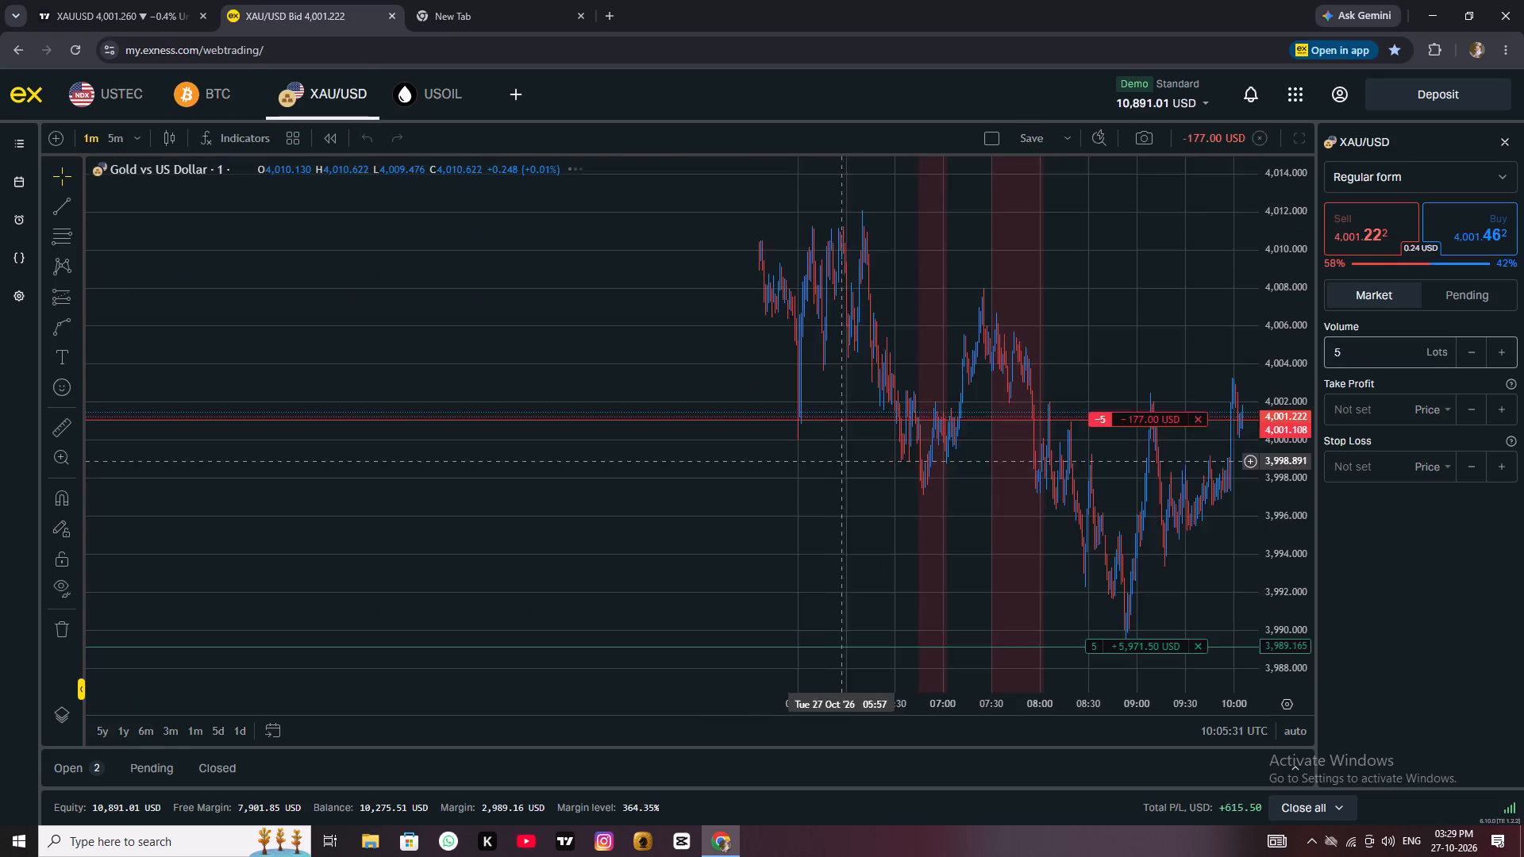
left_click_drag(1118, 309, 571, 326)
scroll(1077, 312, "up", 7)
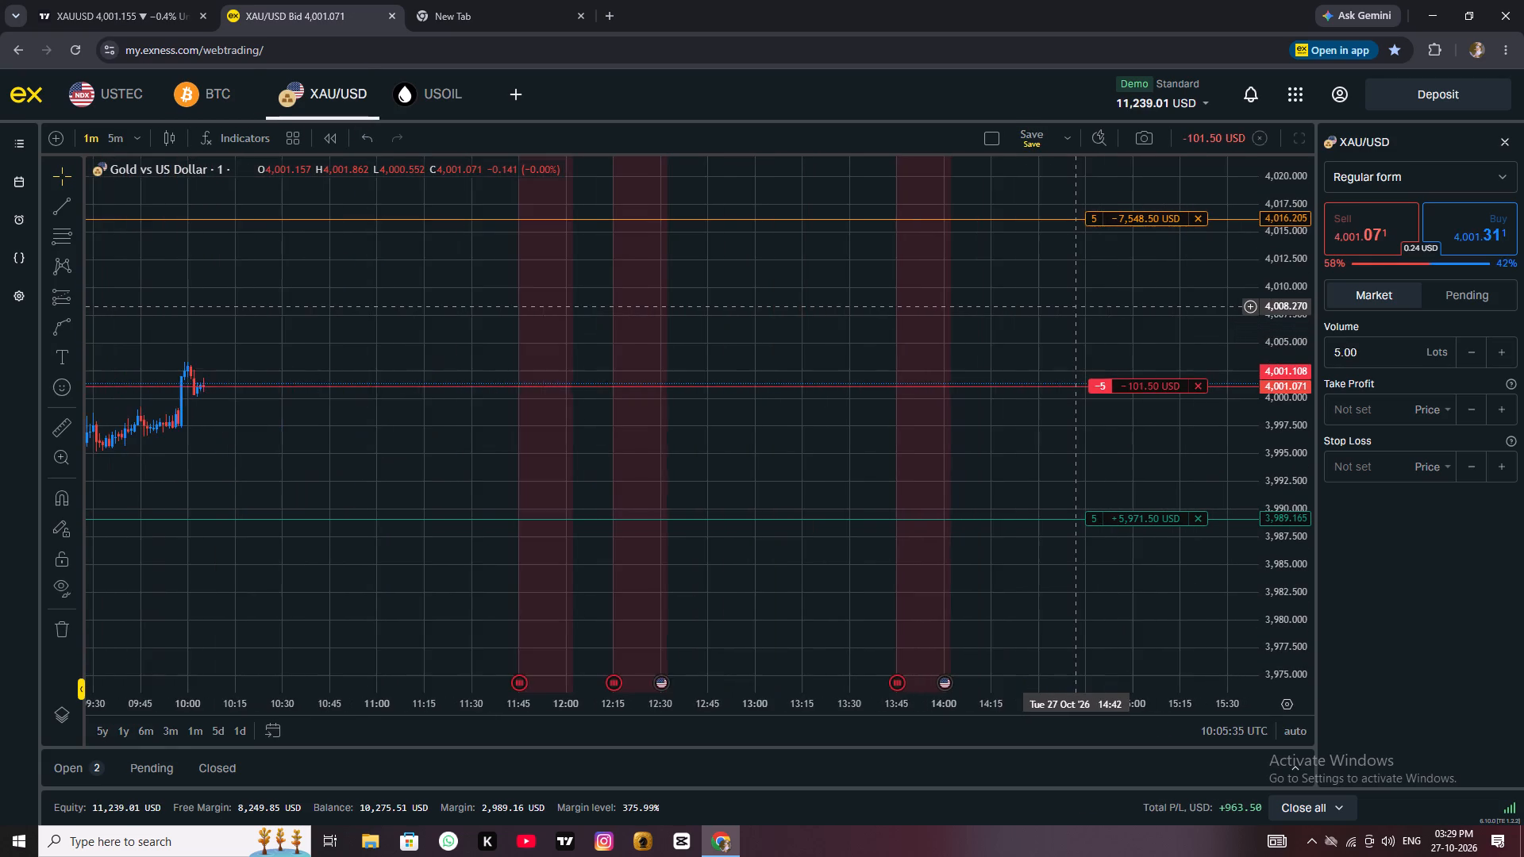
scroll(1076, 306, "down", 2)
left_click(133, 0)
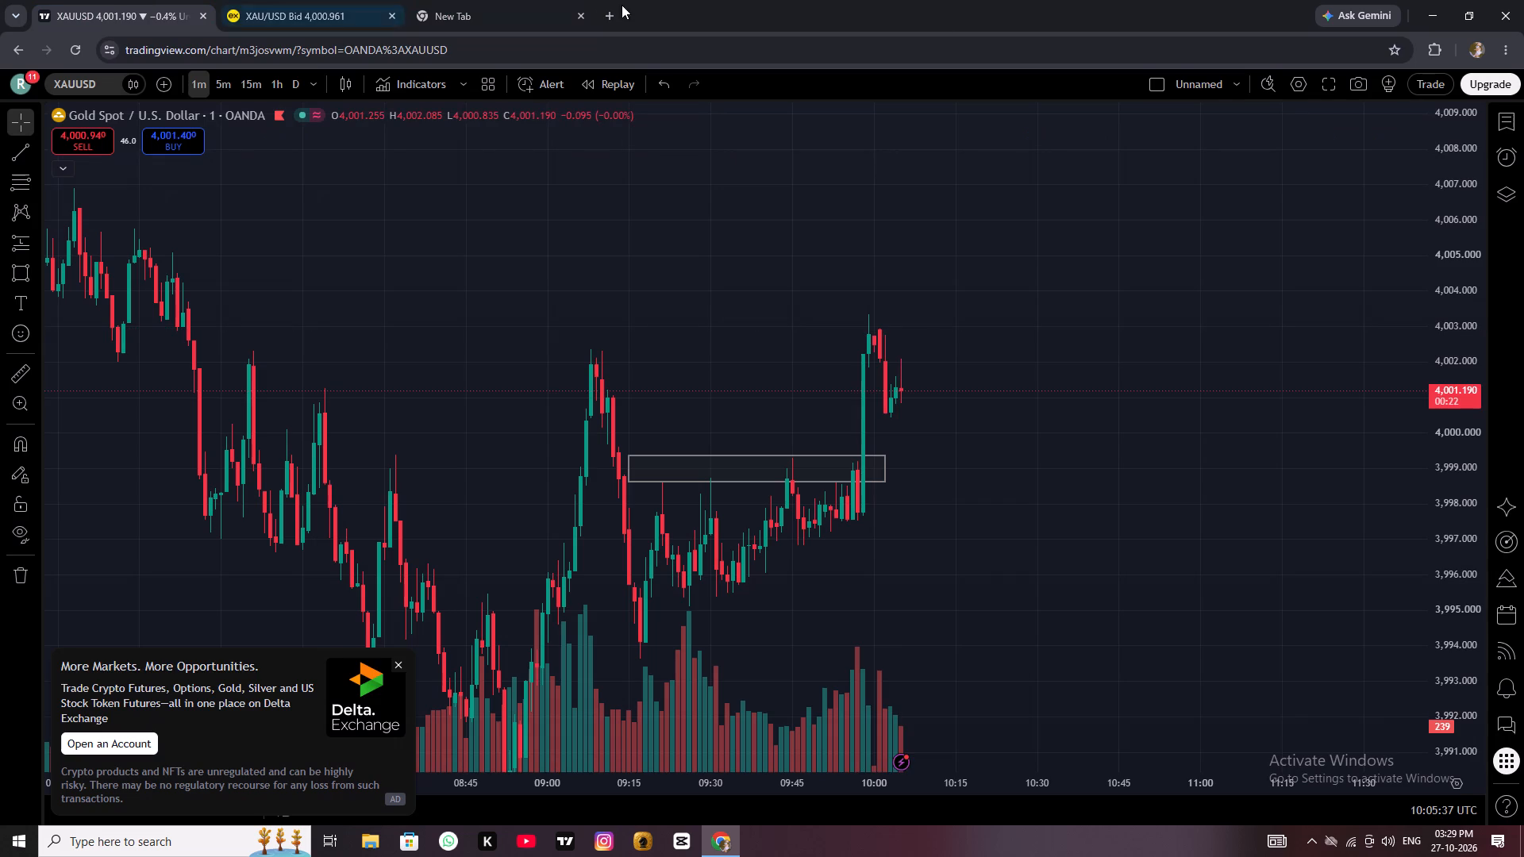
left_click_drag(1212, 364, 1156, 288)
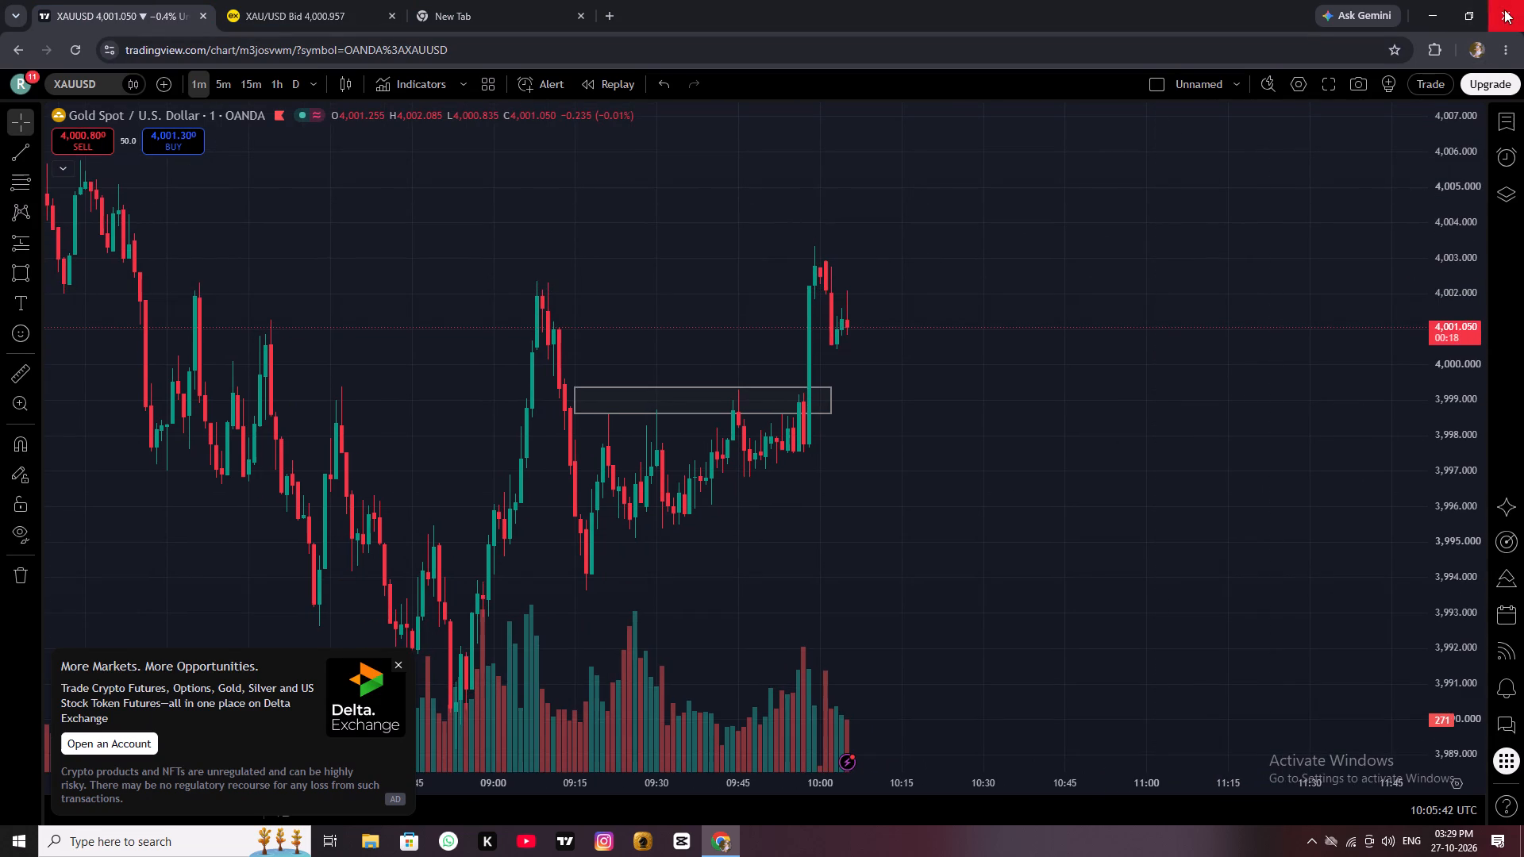
Close the Chrome window containing the trading charts.
left_click(1504, 10)
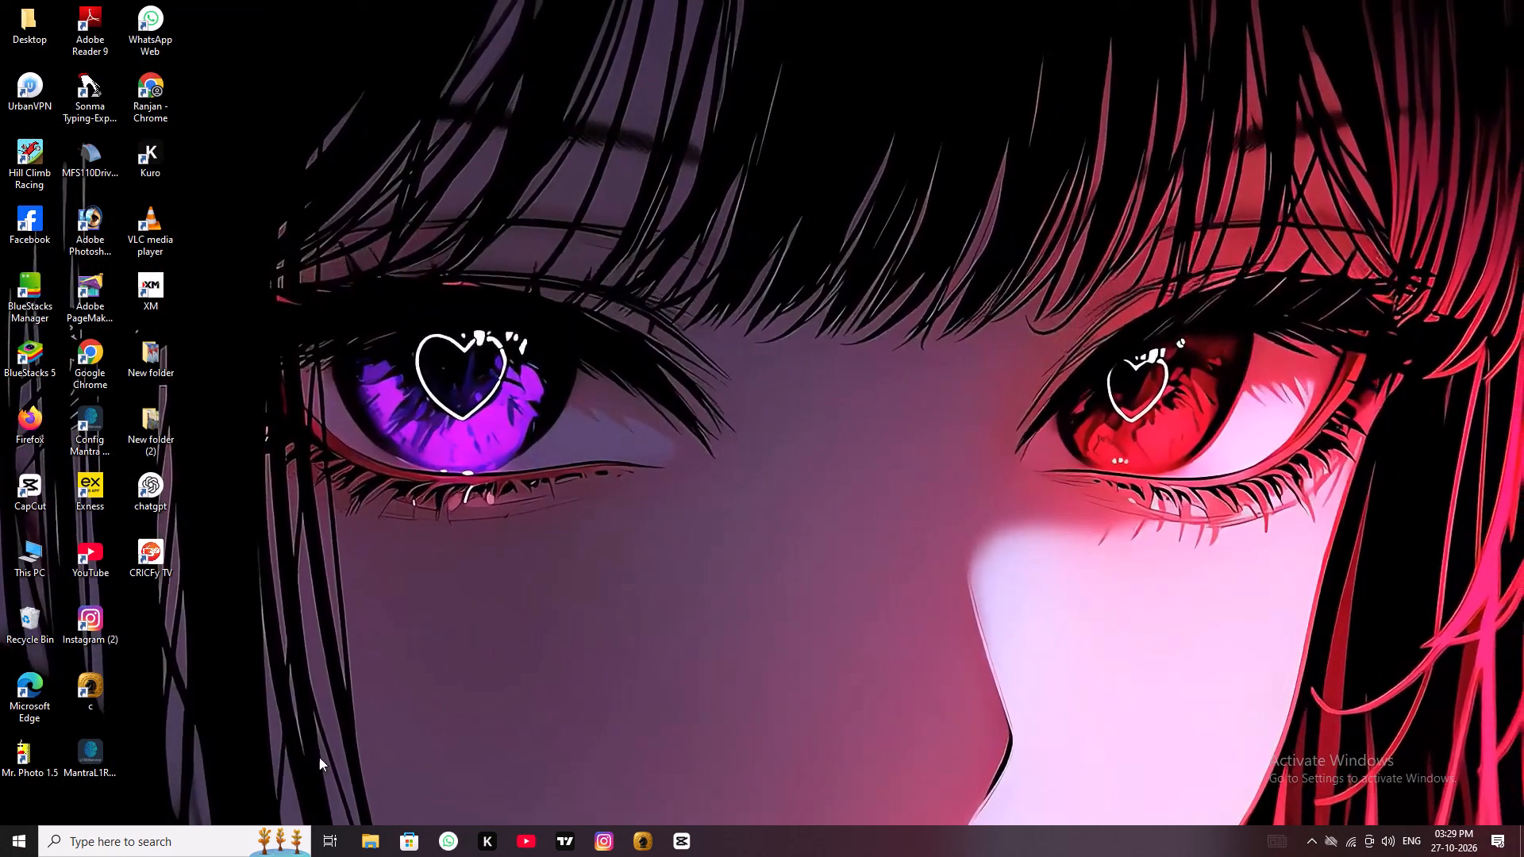
Open the Windows power options.
left_click(10, 841)
left_click(25, 805)
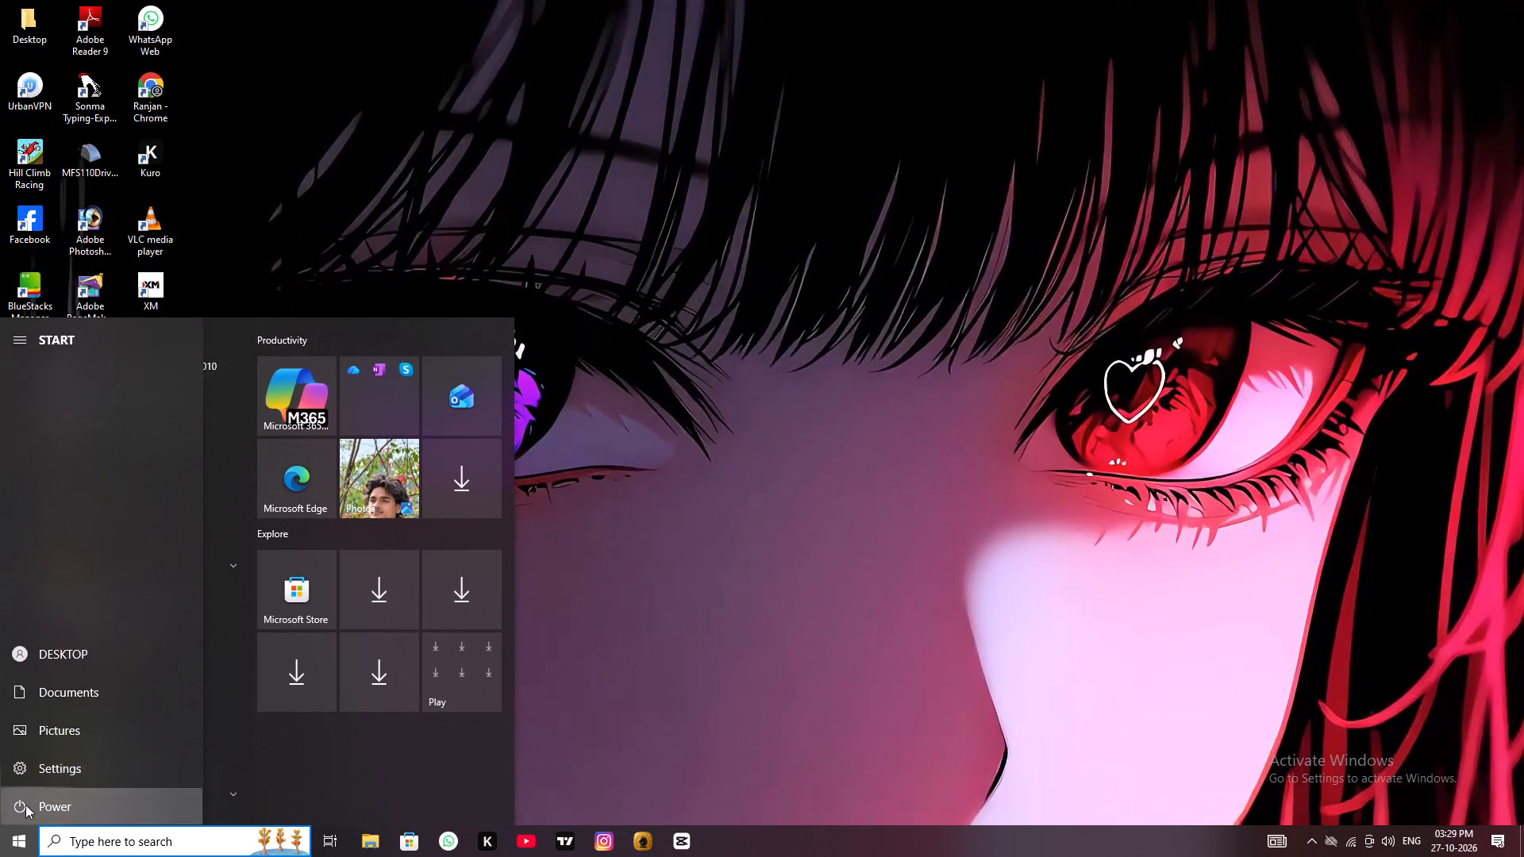